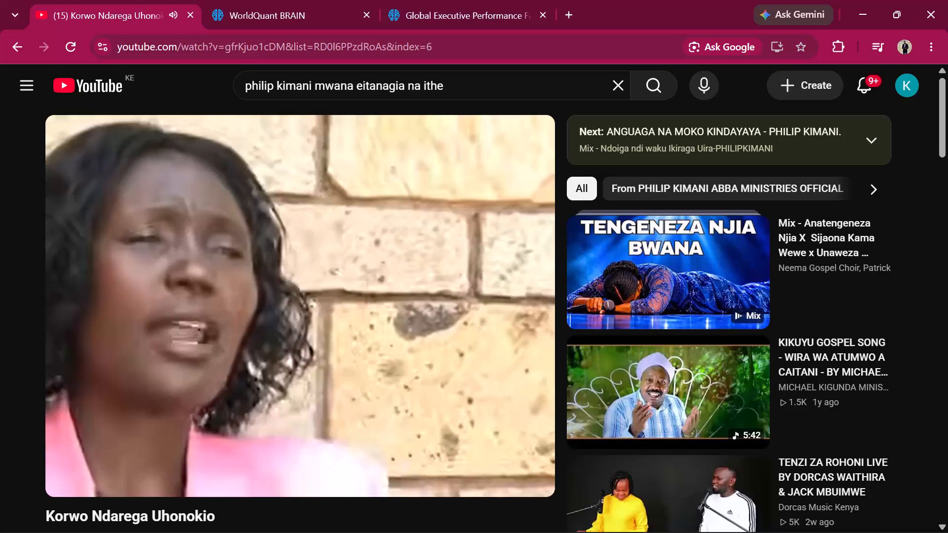
Switch to the WorldQuant BRAIN simulation page and show the test period for Simulation 45.
{"action": "left_click", "coordinate": [278, 5]}
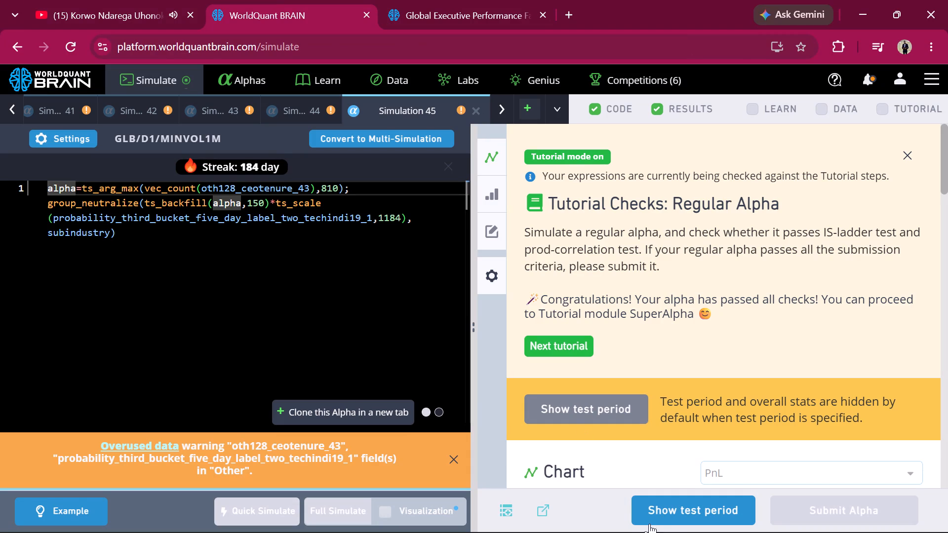
{"action": "left_click", "coordinate": [667, 514]}
Set the IS Summary period to IS and examine the alpha's PnL chart, yearly figures and regional aggregate data.
{"action": "scroll", "coordinate": [782, 254], "scroll_direction": "down", "scroll_amount": 3}
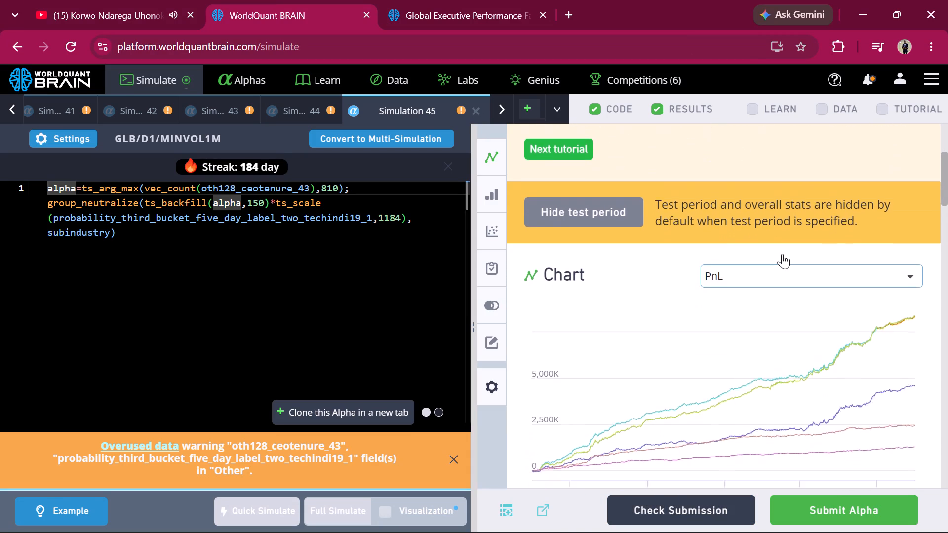
{"action": "scroll", "coordinate": [782, 254], "scroll_direction": "down", "scroll_amount": 5}
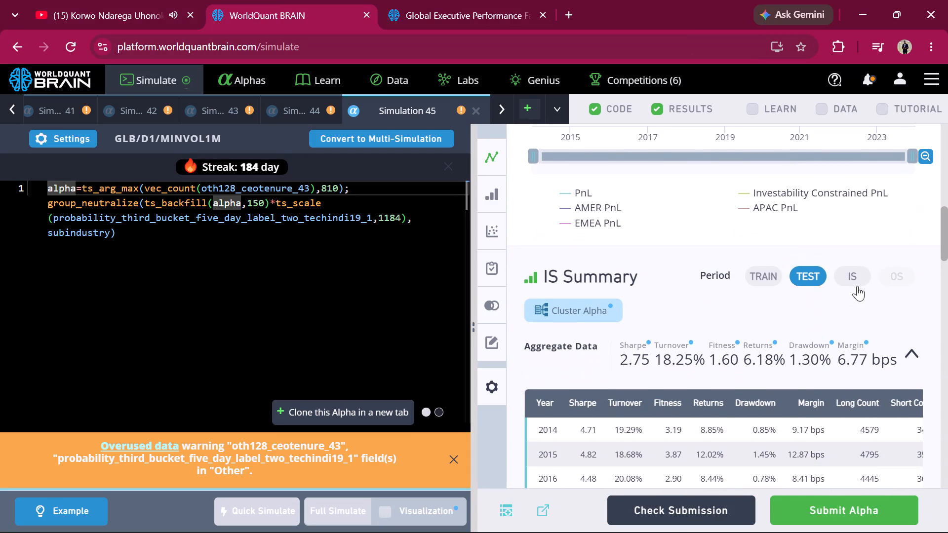
{"action": "left_click", "coordinate": [857, 276]}
{"action": "scroll", "coordinate": [857, 276], "scroll_direction": "down", "scroll_amount": 2}
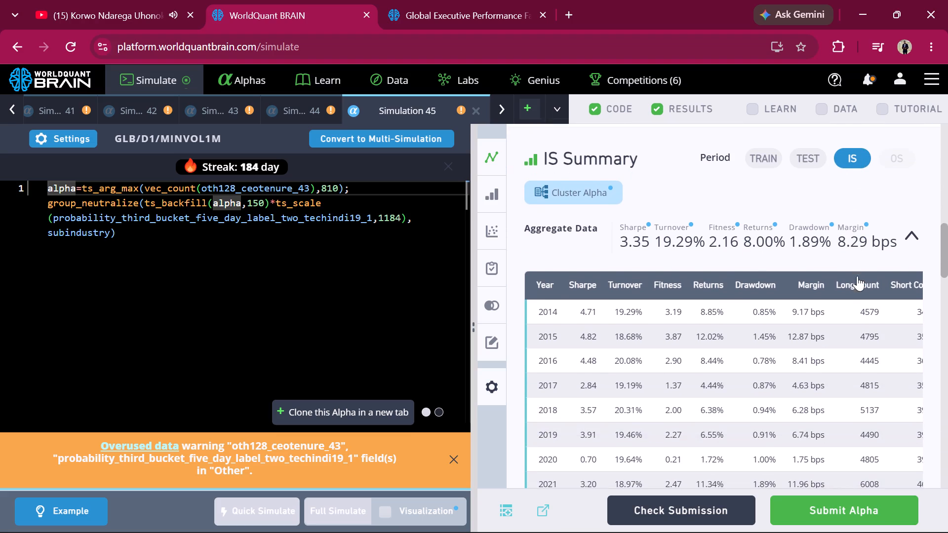
{"action": "scroll", "coordinate": [857, 276], "scroll_direction": "down", "scroll_amount": 3}
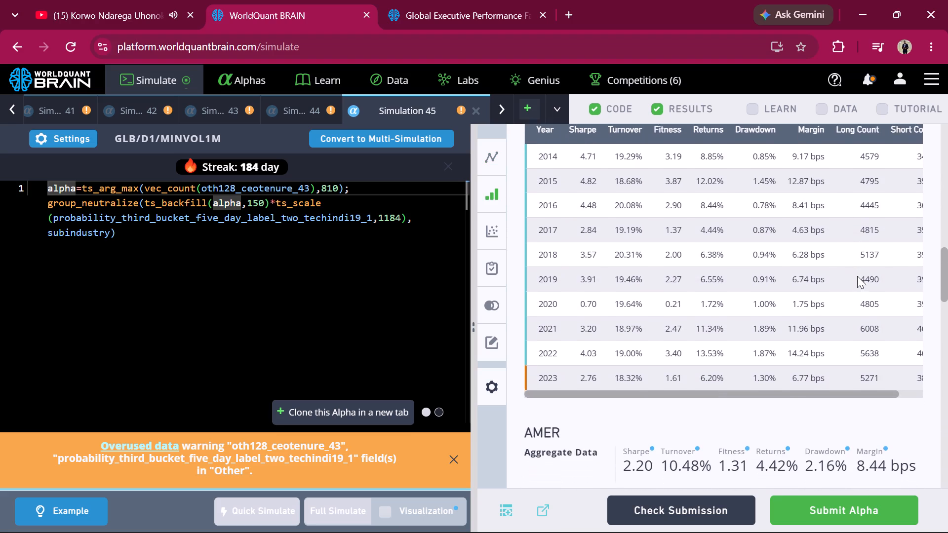
{"action": "scroll", "coordinate": [857, 276], "scroll_direction": "down", "scroll_amount": 3}
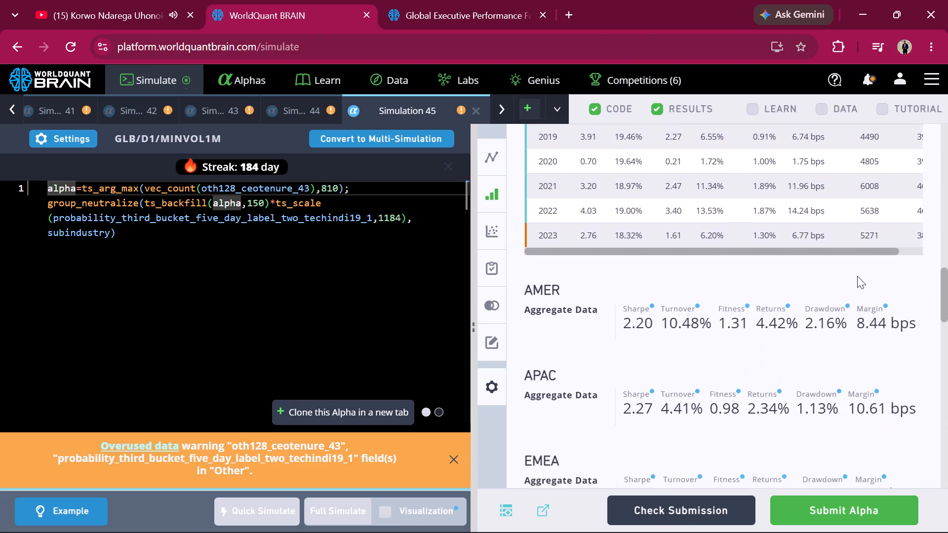
Run the Prod Correlation, Power Pool Correlation and Self Correlation checks for the alpha.
{"action": "scroll", "coordinate": [857, 276], "scroll_direction": "down", "scroll_amount": 6}
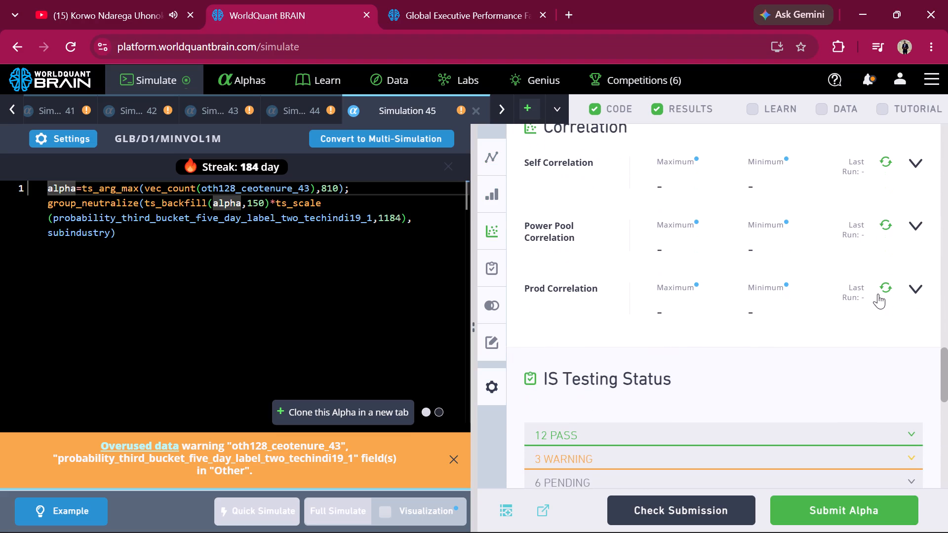
{"action": "left_click", "coordinate": [887, 286]}
{"action": "left_click", "coordinate": [888, 226]}
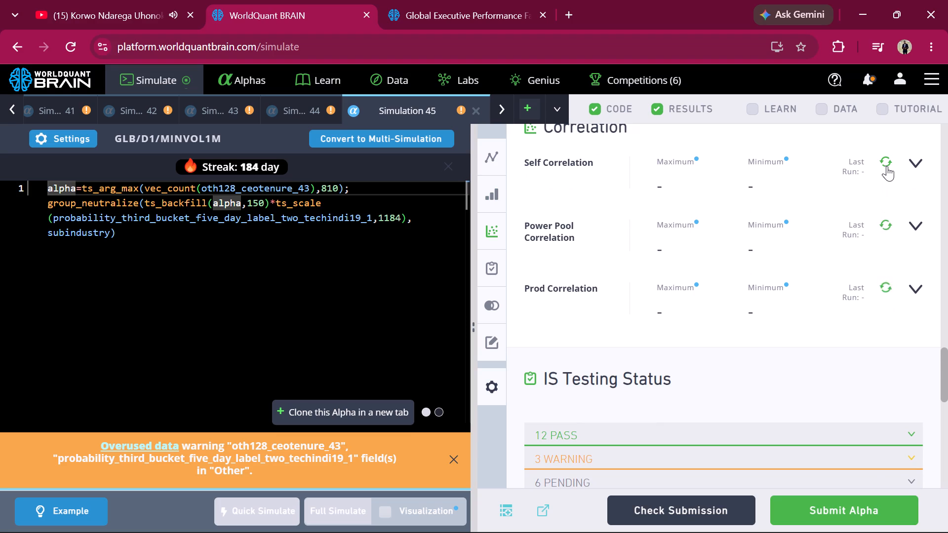
{"action": "left_click", "coordinate": [887, 161]}
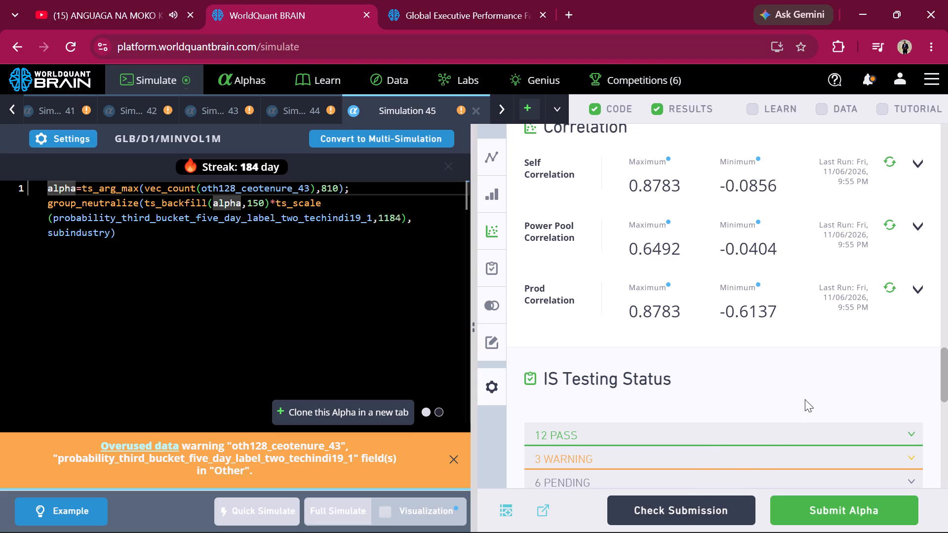
Review the alpha's IS Testing Status, properties and description, and return to the regional aggregate data in the summary.
{"action": "scroll", "coordinate": [805, 399], "scroll_direction": "down", "scroll_amount": 2}
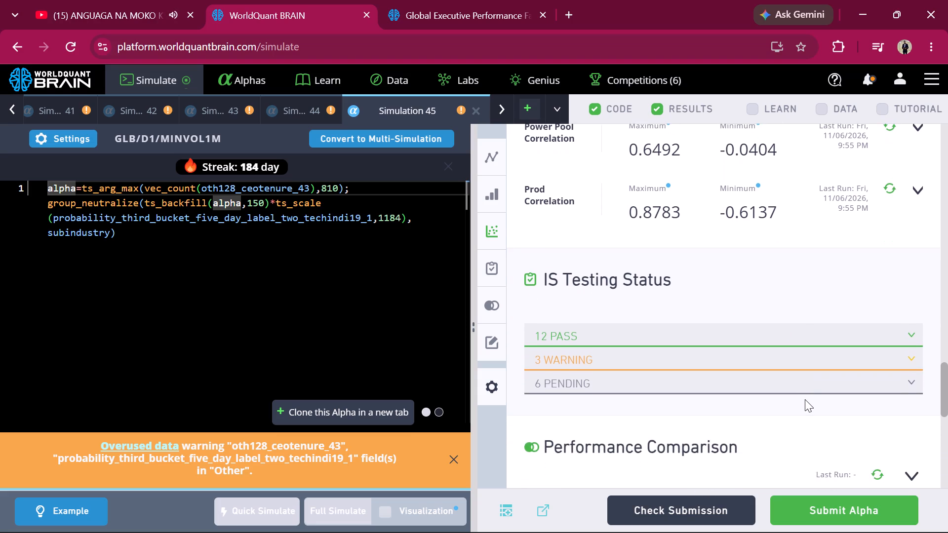
{"action": "scroll", "coordinate": [805, 399], "scroll_direction": "down", "scroll_amount": 6}
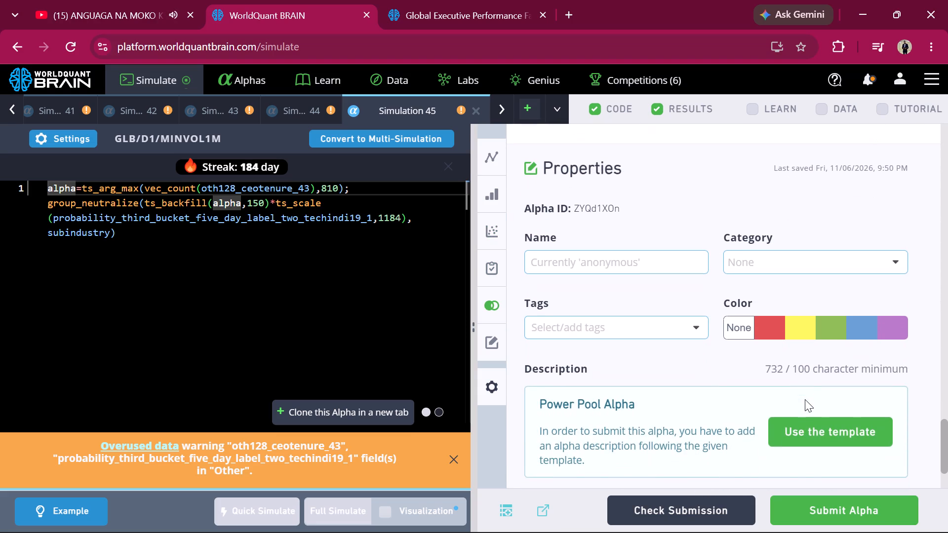
{"action": "scroll", "coordinate": [805, 399], "scroll_direction": "down", "scroll_amount": 1}
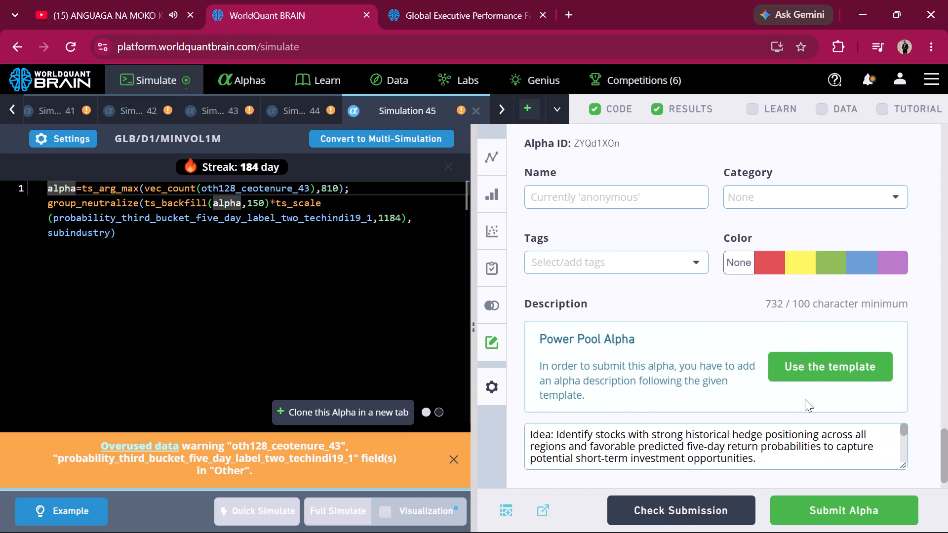
{"action": "scroll", "coordinate": [805, 399], "scroll_direction": "up", "scroll_amount": 7}
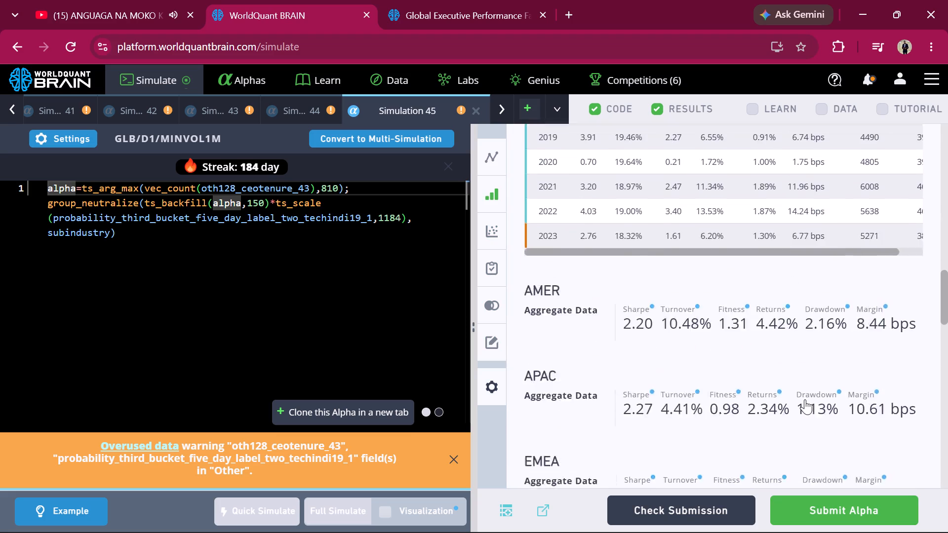
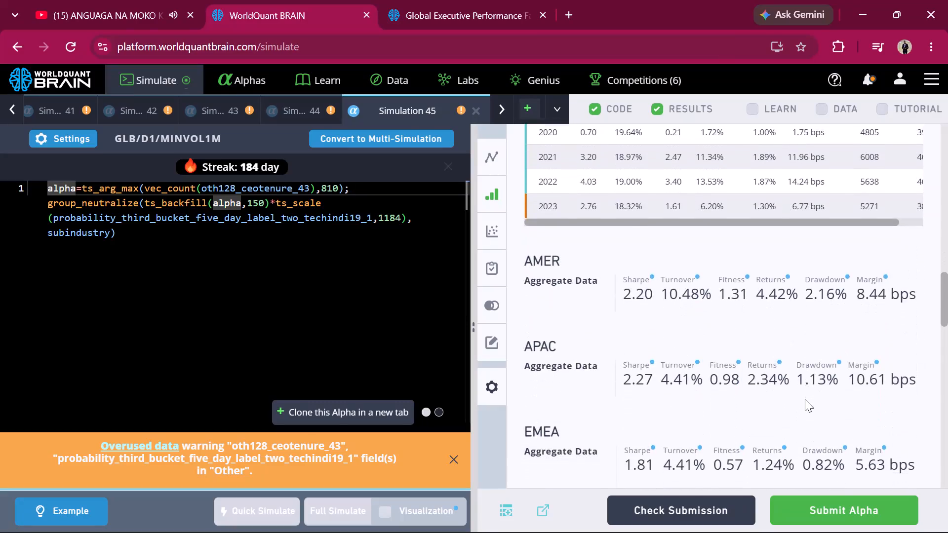
Examine the correlations and IS Testing Status of Simulation 45, and compare them with Simulations 44 and 43.
{"action": "scroll", "coordinate": [805, 399], "scroll_direction": "down", "scroll_amount": 5}
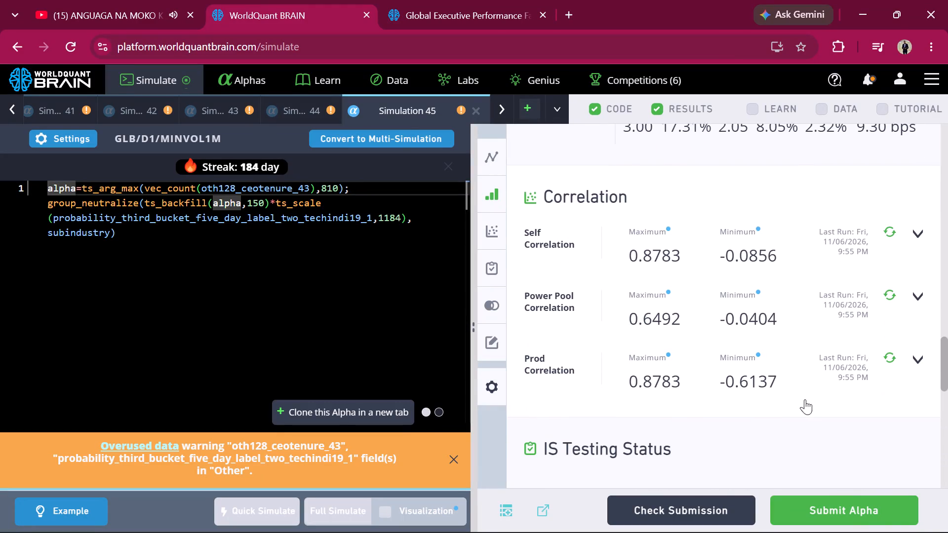
{"action": "scroll", "coordinate": [805, 399], "scroll_direction": "down", "scroll_amount": 3}
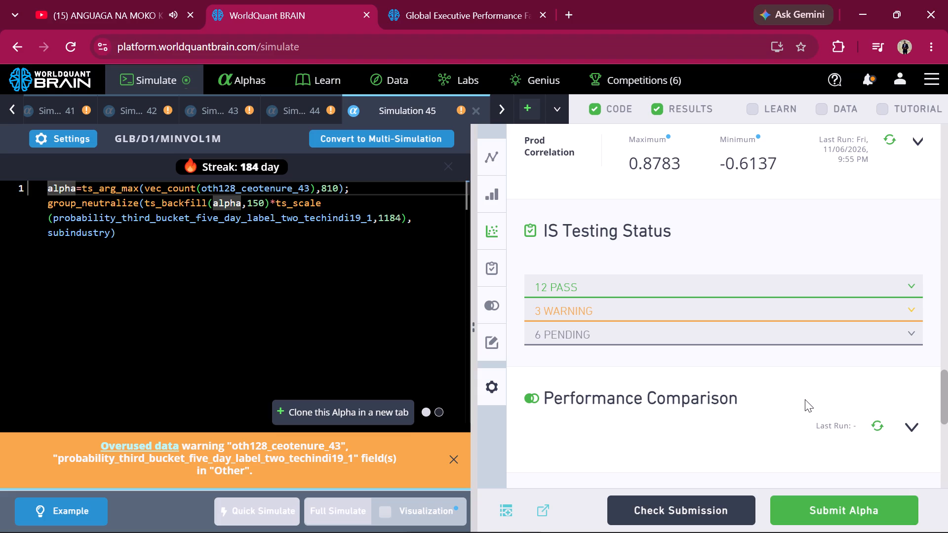
{"action": "scroll", "coordinate": [805, 399], "scroll_direction": "down", "scroll_amount": 2}
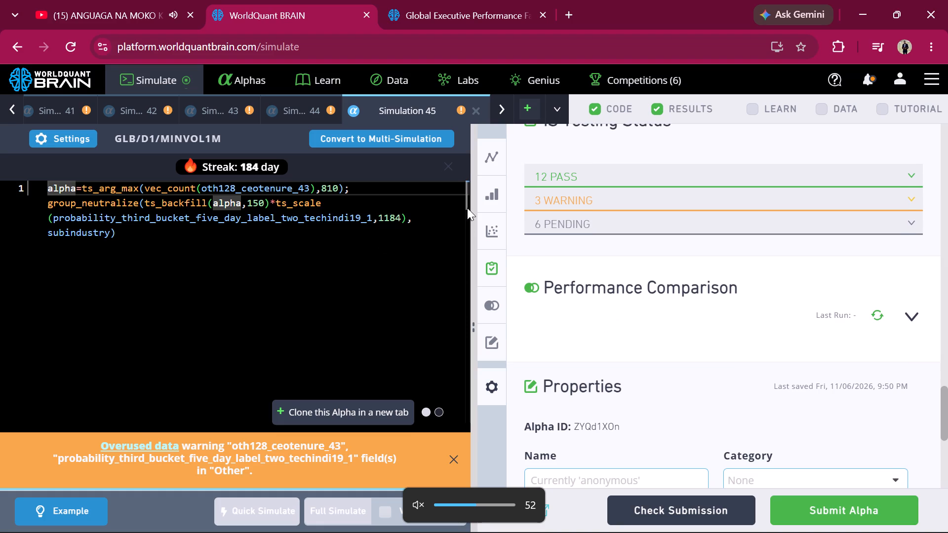
{"action": "left_click", "coordinate": [330, 106]}
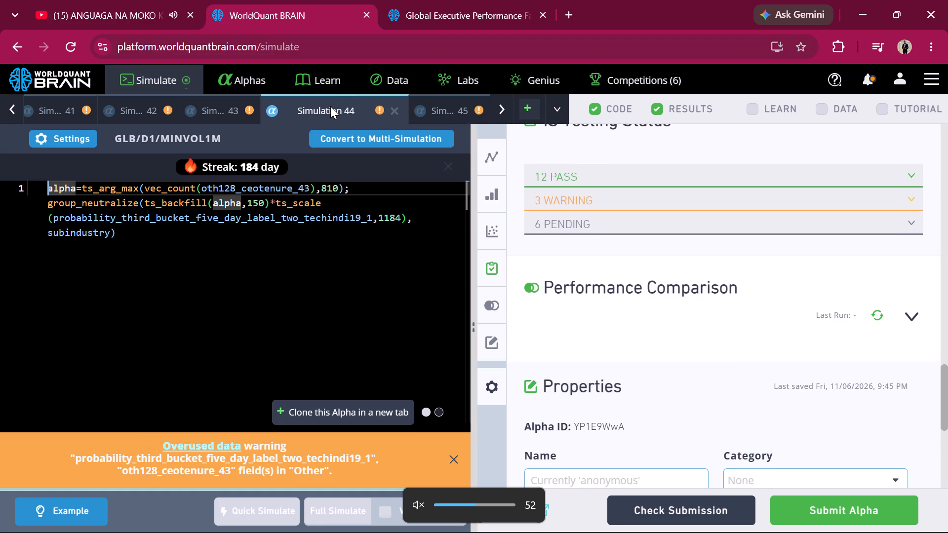
{"action": "left_click", "coordinate": [233, 110]}
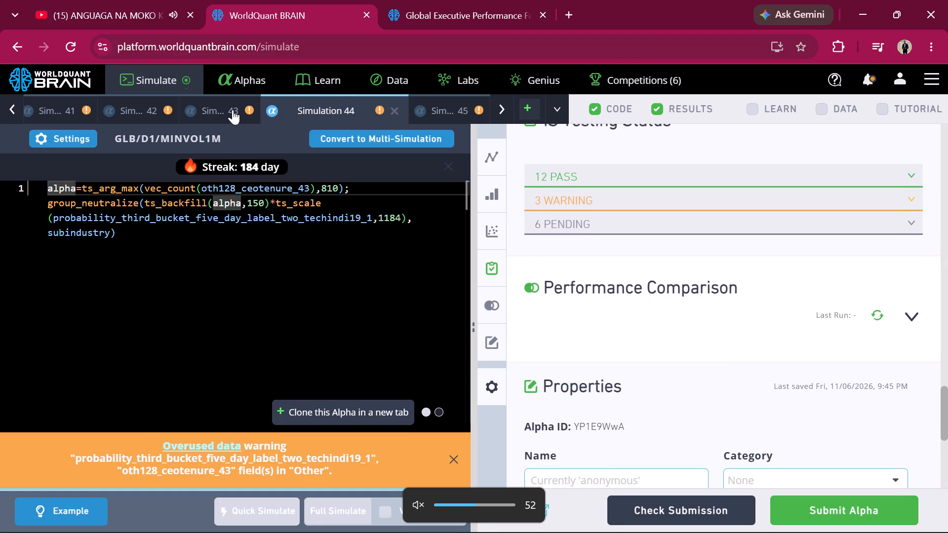
{"action": "scroll", "coordinate": [600, 267], "scroll_direction": "up", "scroll_amount": 3}
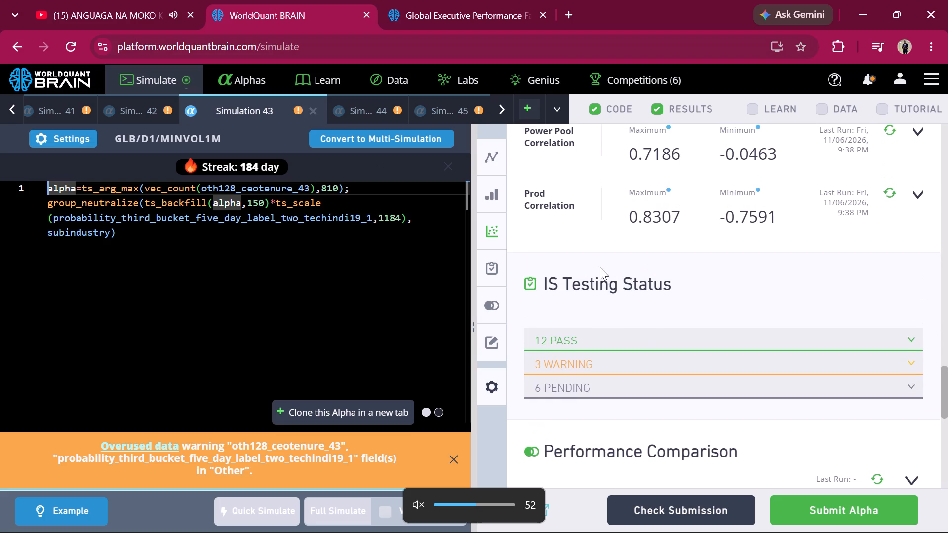
{"action": "scroll", "coordinate": [600, 267], "scroll_direction": "up", "scroll_amount": 3}
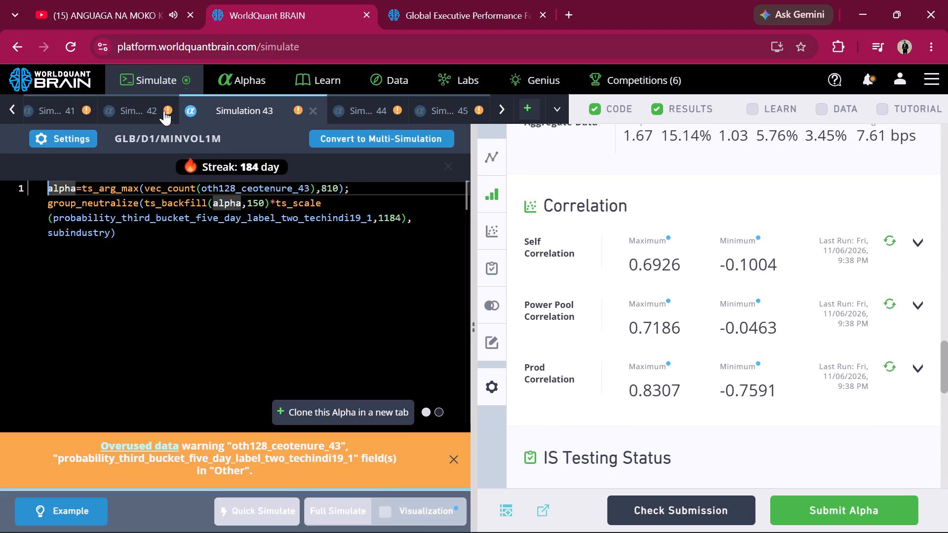
Open Simulation 42 and clone its alpha, which uses oth128_cfoice_49, in a new tab.
{"action": "left_click", "coordinate": [164, 111]}
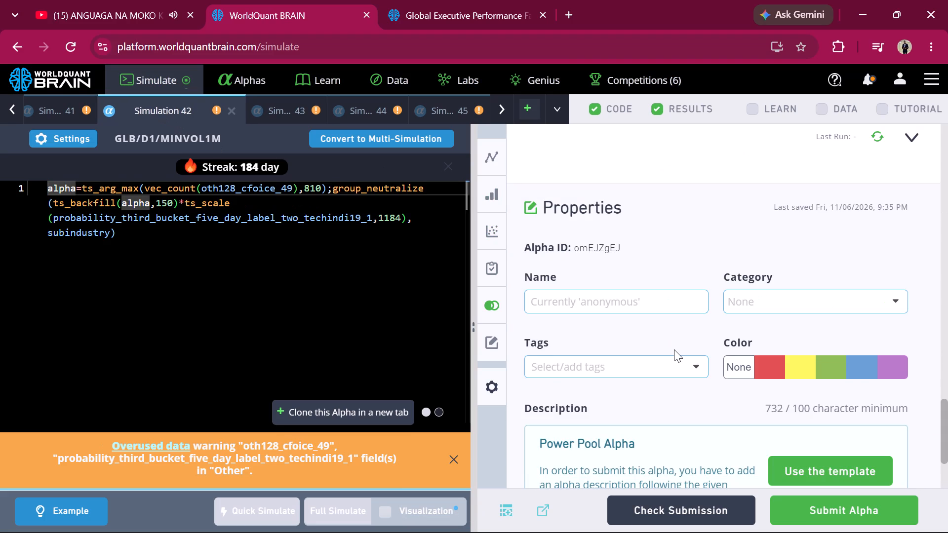
{"action": "left_click", "coordinate": [328, 412]}
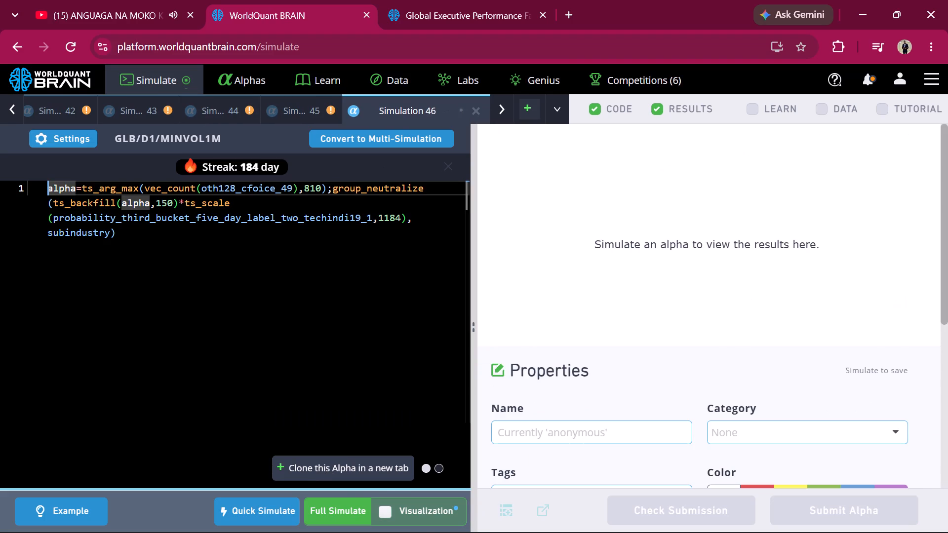
Search the GLB data fields for probability_third_bucket_five_day_label_two_techindi19_1 and look through the results for that field.
{"action": "double_click", "coordinate": [371, 222]}
{"action": "key", "text": "ctrl+c"}
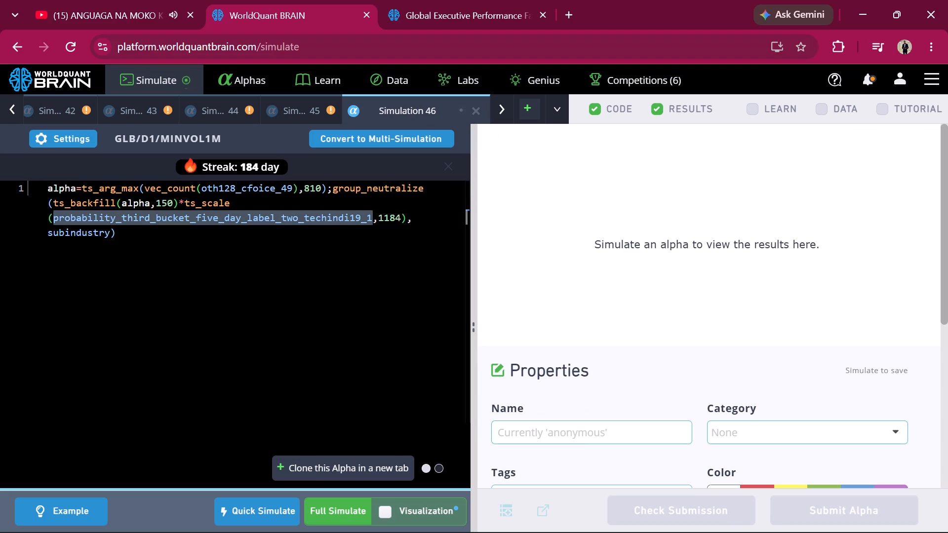
{"action": "left_click", "coordinate": [391, 67]}
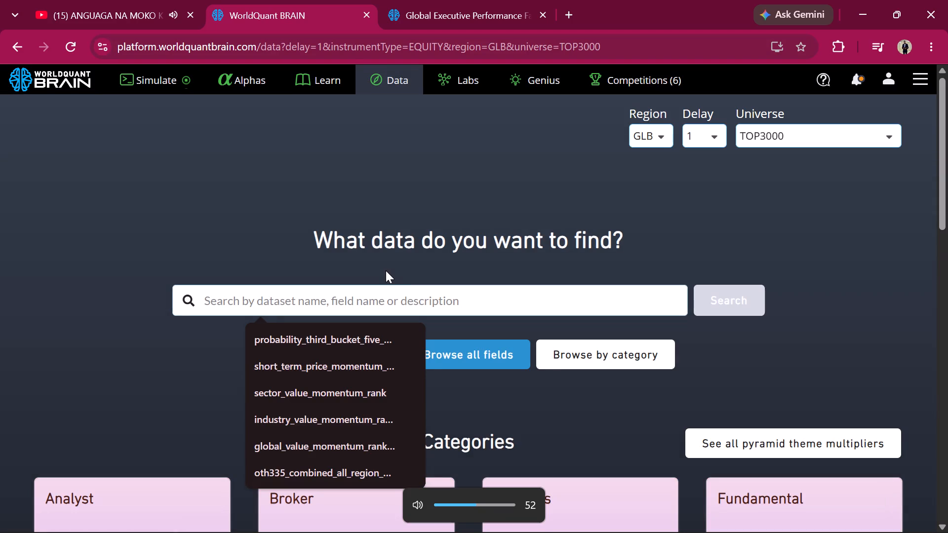
{"action": "left_click", "coordinate": [365, 295]}
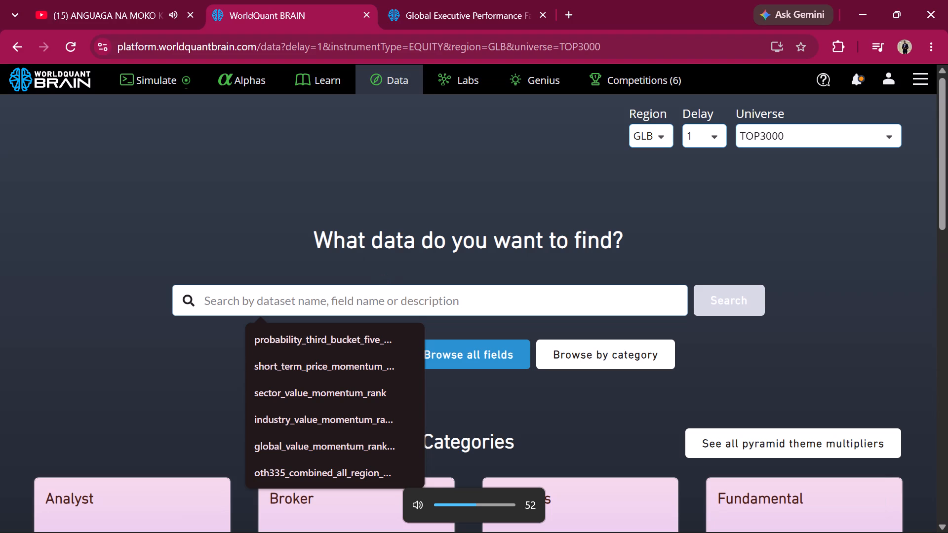
{"action": "key", "text": "ctrl+v"}
{"action": "key", "text": "Return"}
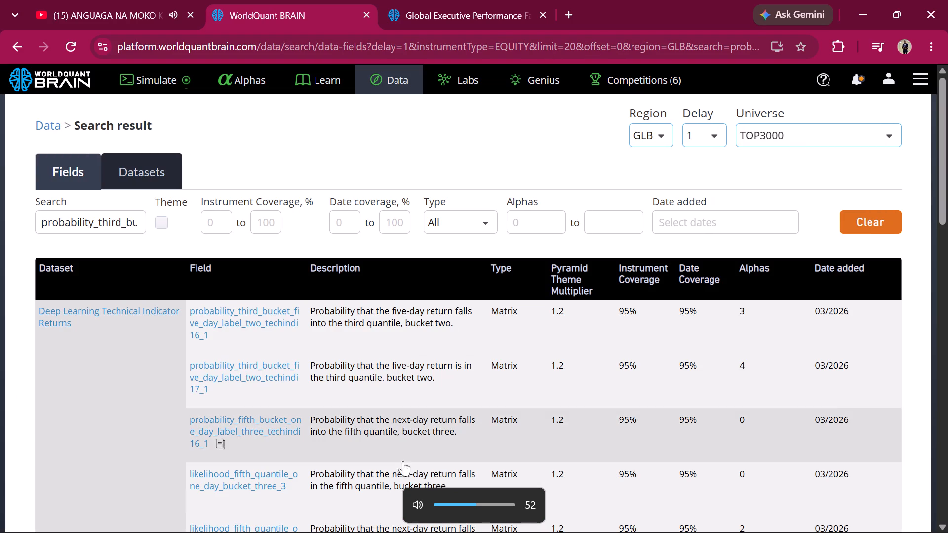
{"action": "scroll", "coordinate": [404, 468], "scroll_direction": "down", "scroll_amount": 11}
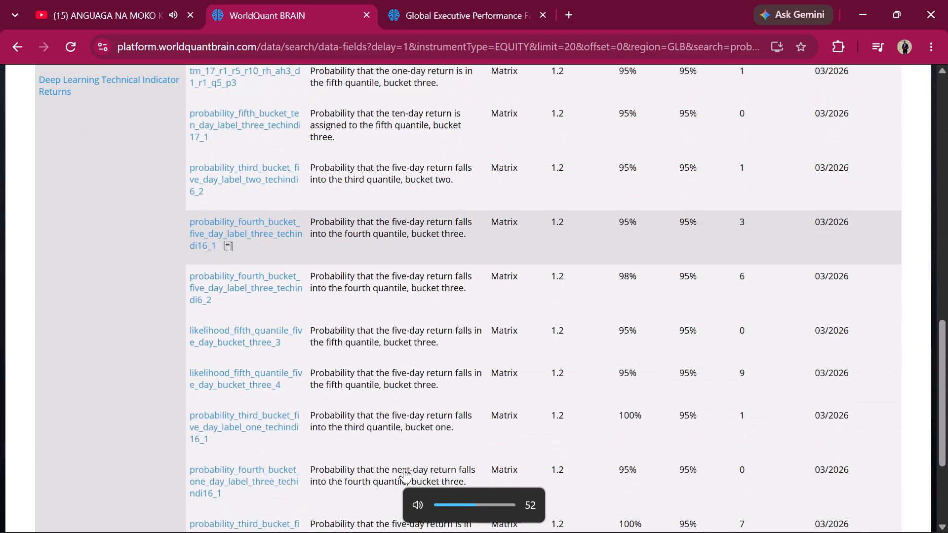
{"action": "scroll", "coordinate": [404, 468], "scroll_direction": "down", "scroll_amount": 3}
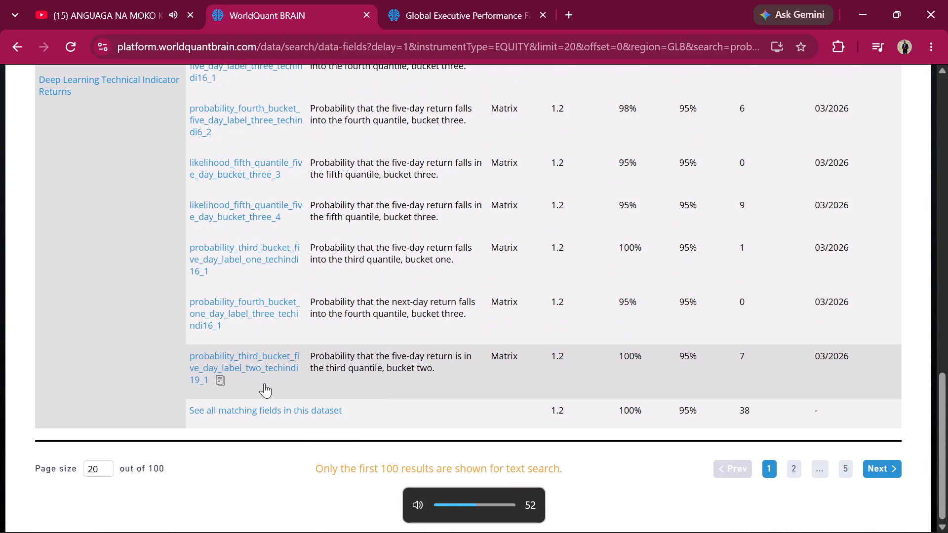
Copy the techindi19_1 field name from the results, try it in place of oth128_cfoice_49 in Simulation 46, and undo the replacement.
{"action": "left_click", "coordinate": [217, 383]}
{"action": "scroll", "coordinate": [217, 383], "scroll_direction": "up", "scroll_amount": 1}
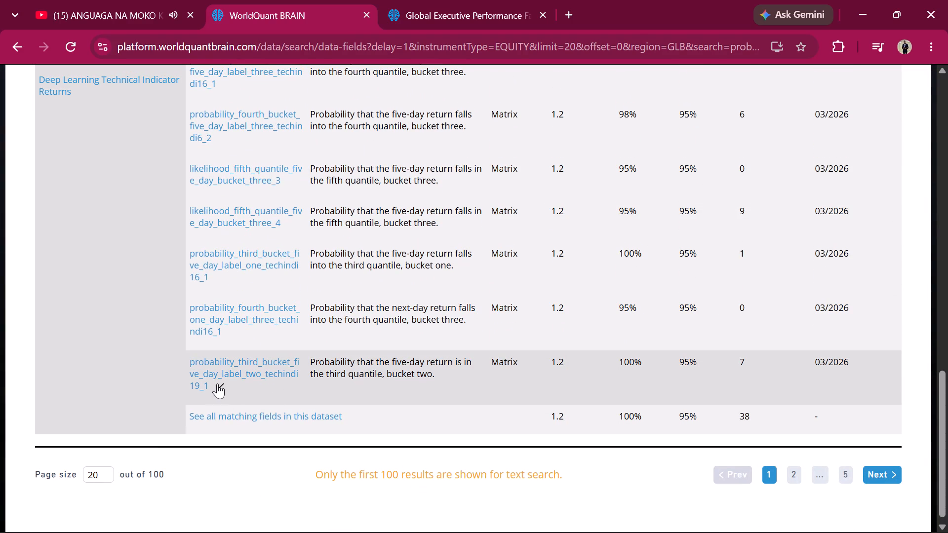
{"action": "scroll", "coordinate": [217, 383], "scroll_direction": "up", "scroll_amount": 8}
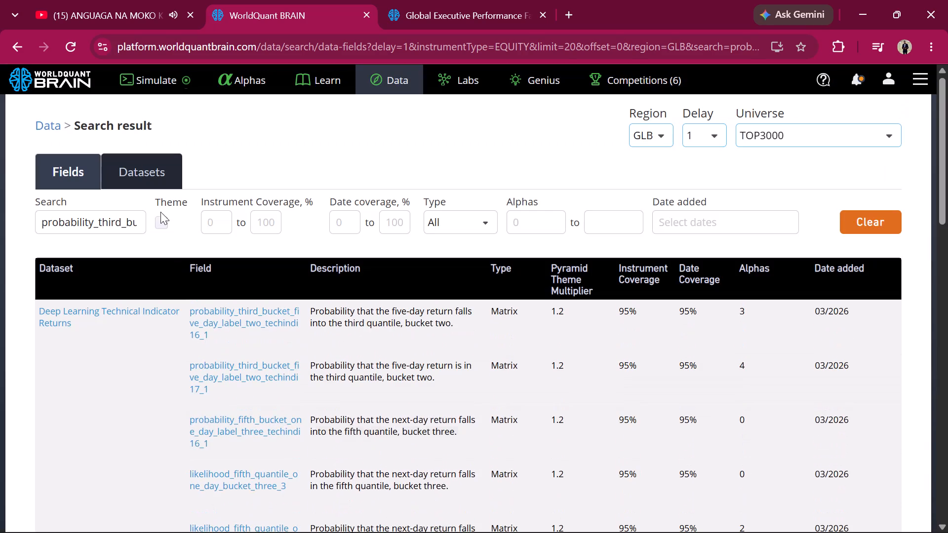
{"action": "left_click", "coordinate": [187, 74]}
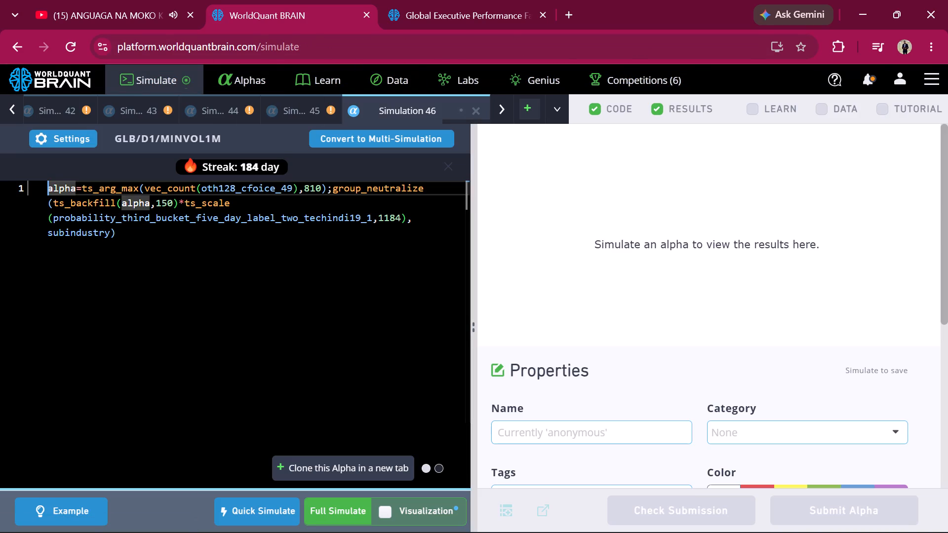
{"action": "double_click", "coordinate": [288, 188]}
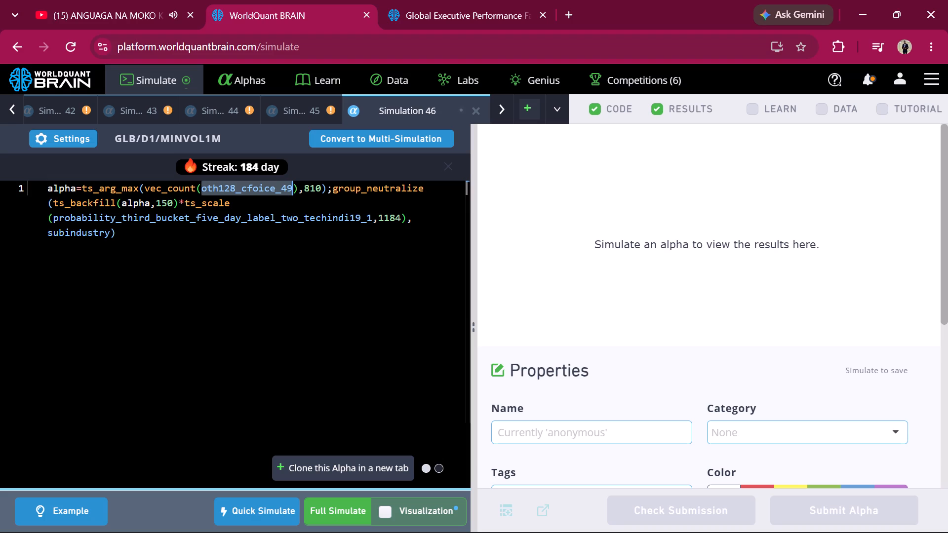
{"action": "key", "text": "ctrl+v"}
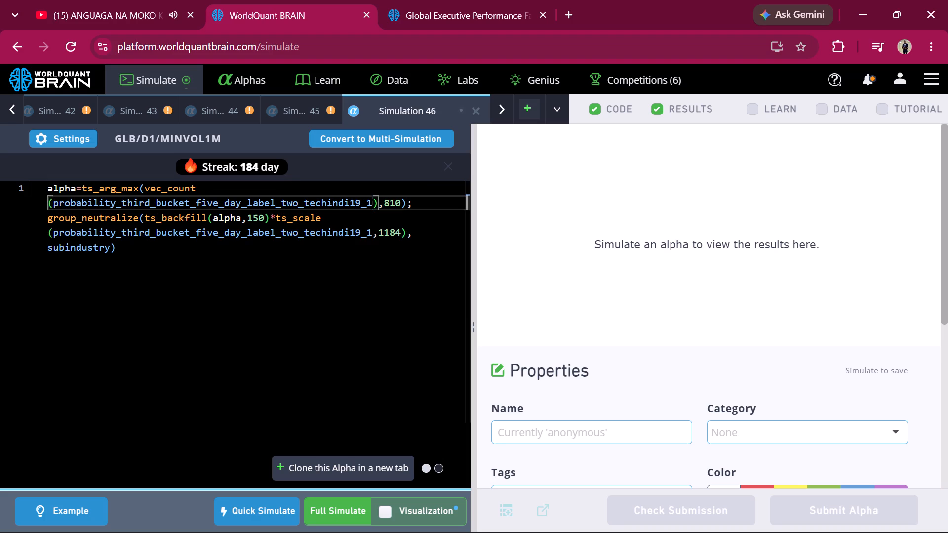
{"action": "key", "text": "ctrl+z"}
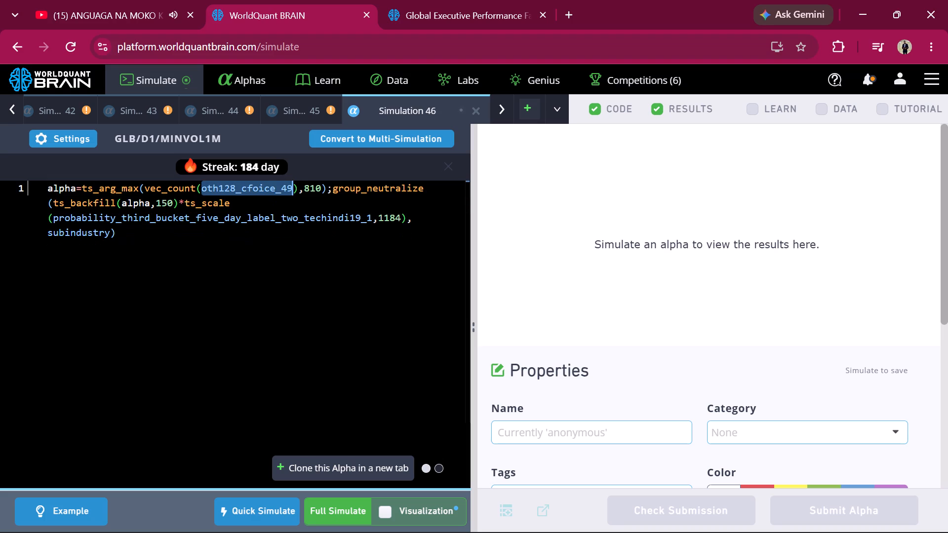
Run a full simulation of the cloned alpha in Simulation 46.
{"action": "double_click", "coordinate": [372, 219]}
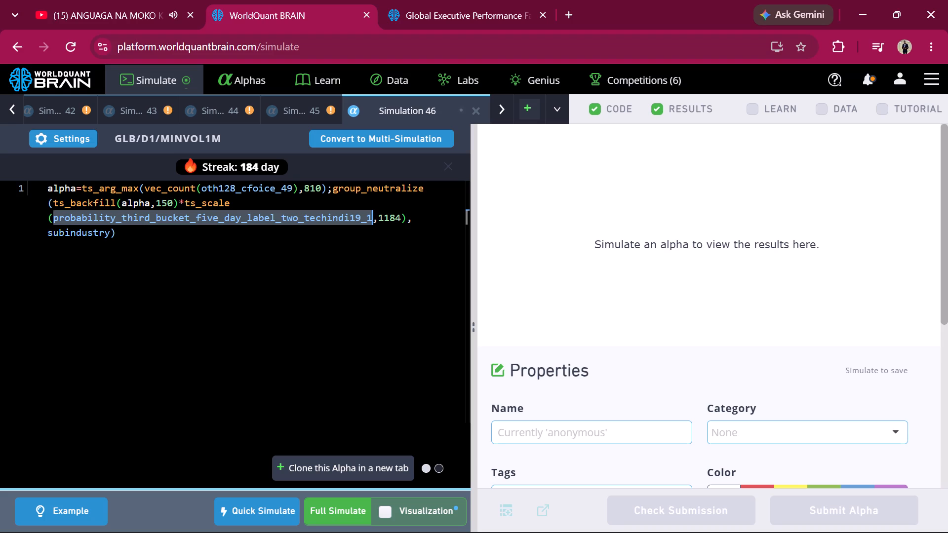
{"action": "left_click", "coordinate": [333, 507]}
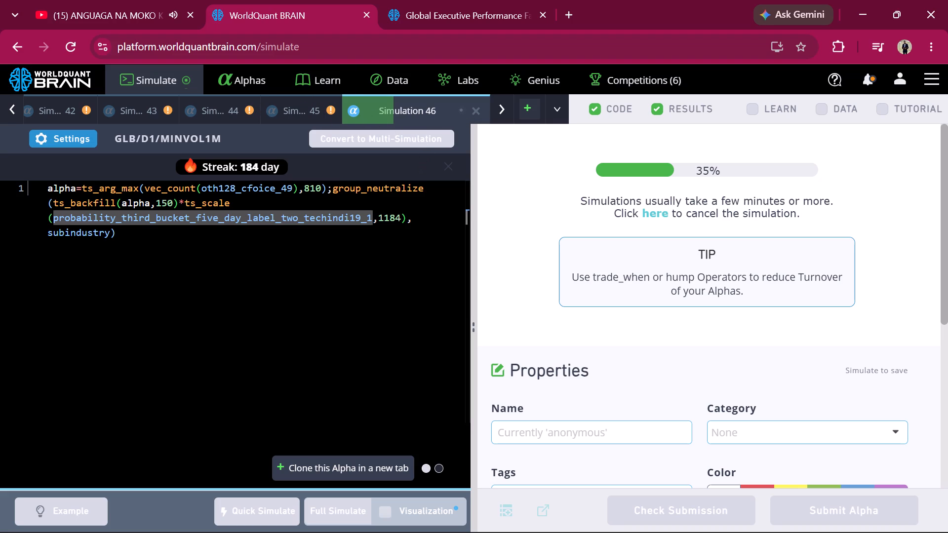
Clone the Simulation 46 alpha in a new tab.
{"action": "left_click", "coordinate": [337, 461]}
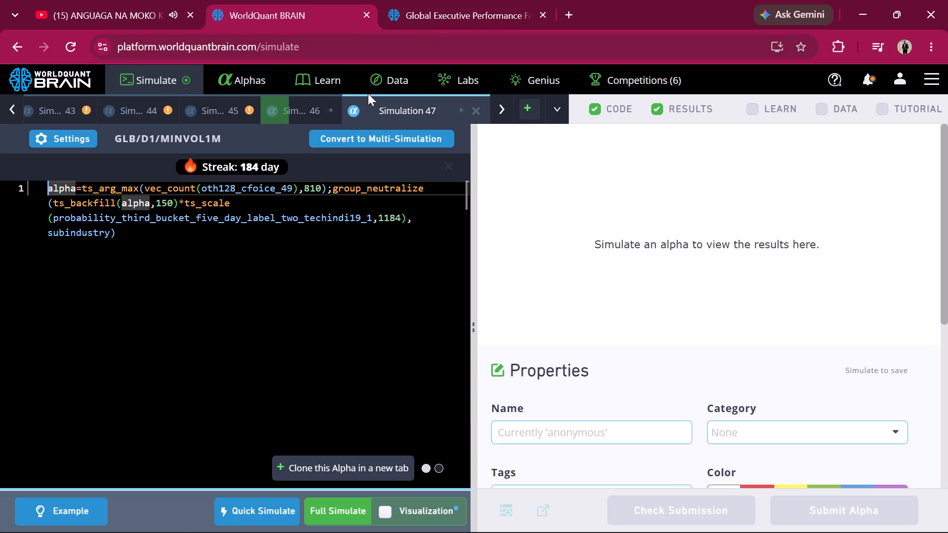
Go from the Global Executive Performance Factors page back to the GLB Other datasets and open Employee Review Data.
{"action": "left_click", "coordinate": [409, 12]}
{"action": "scroll", "coordinate": [436, 306], "scroll_direction": "up", "scroll_amount": 7}
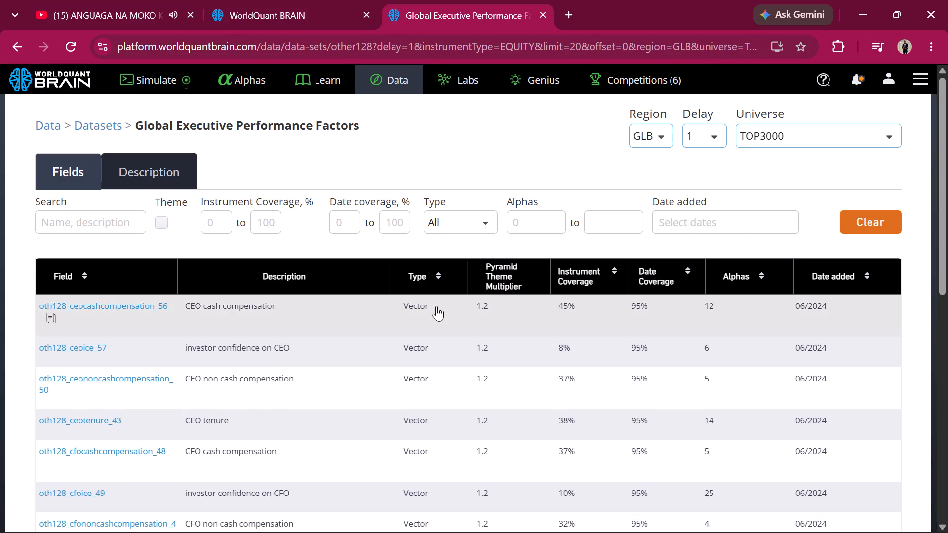
{"action": "left_click", "coordinate": [21, 42]}
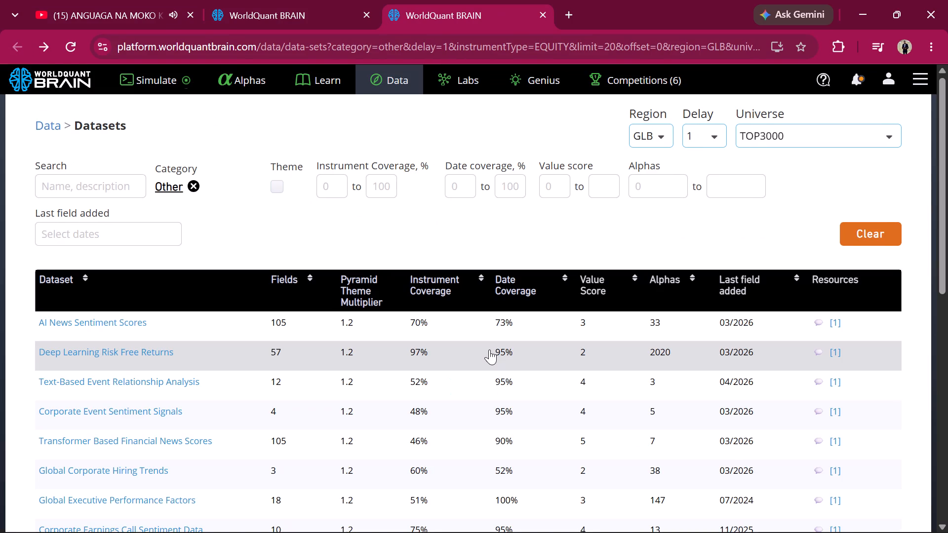
{"action": "scroll", "coordinate": [618, 428], "scroll_direction": "down", "scroll_amount": 5}
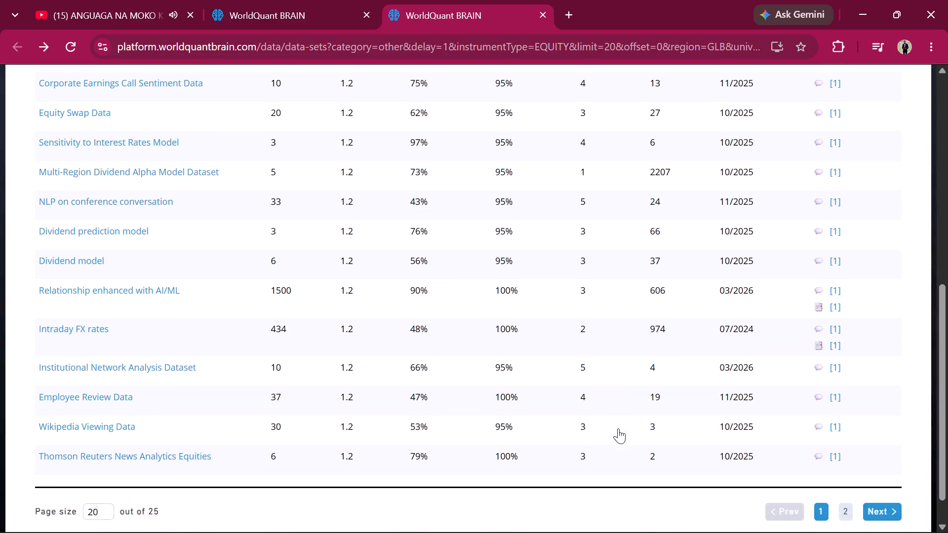
{"action": "scroll", "coordinate": [618, 428], "scroll_direction": "down", "scroll_amount": 3}
{"action": "scroll", "coordinate": [618, 428], "scroll_direction": "up", "scroll_amount": 1}
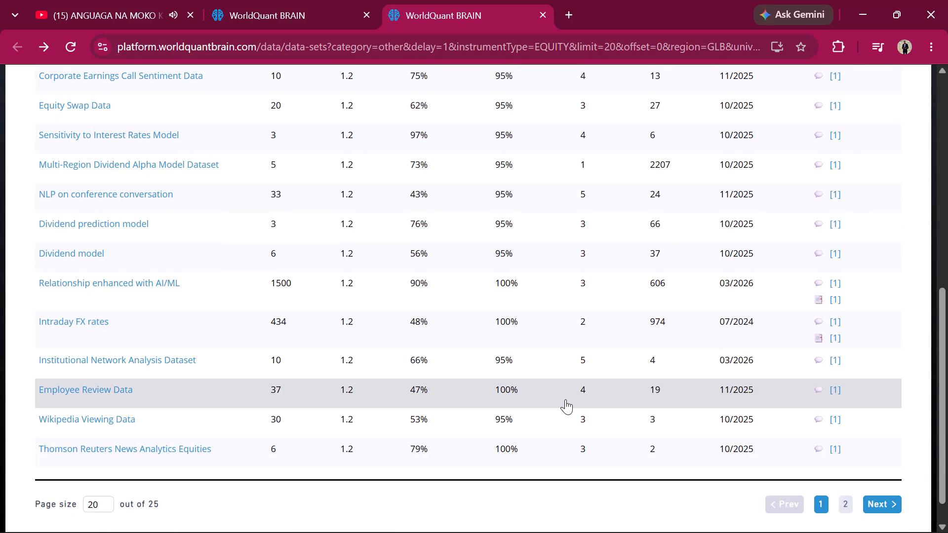
{"action": "left_click", "coordinate": [565, 399]}
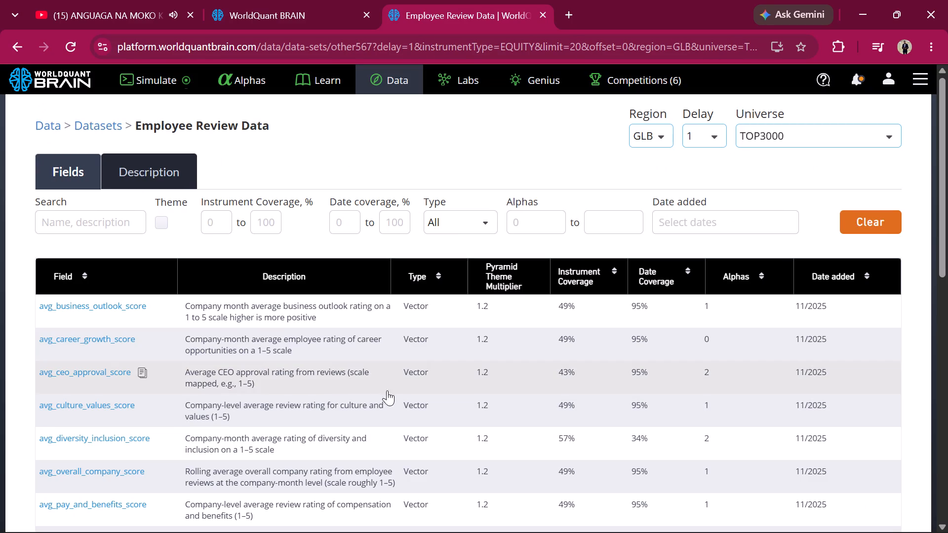
Copy the field names avg_ceo_approval_score, avg_diversity_inclusion_score and avg_work_life_balance_score from the Employee Review Data fields.
{"action": "left_click", "coordinate": [141, 374]}
{"action": "scroll", "coordinate": [141, 374], "scroll_direction": "down", "scroll_amount": 3}
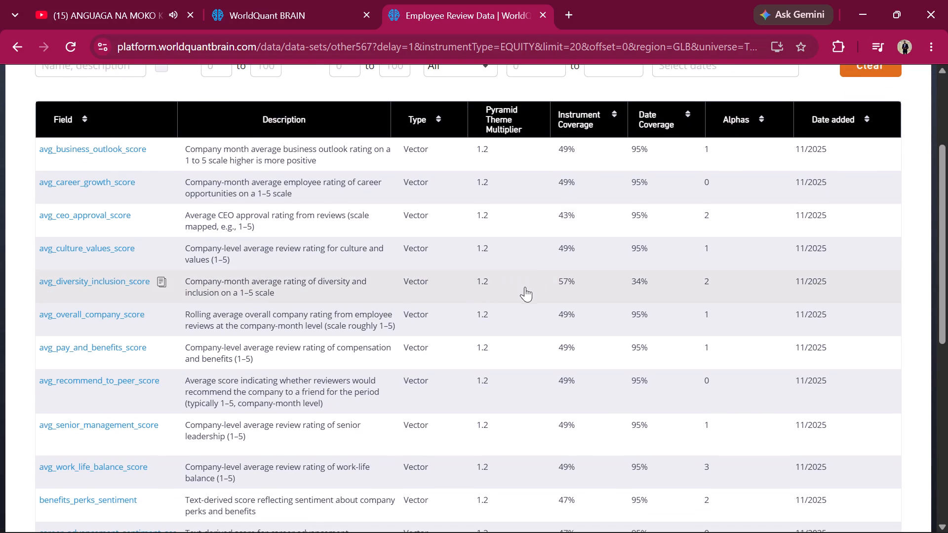
{"action": "left_click", "coordinate": [161, 279]}
{"action": "scroll", "coordinate": [161, 279], "scroll_direction": "down", "scroll_amount": 3}
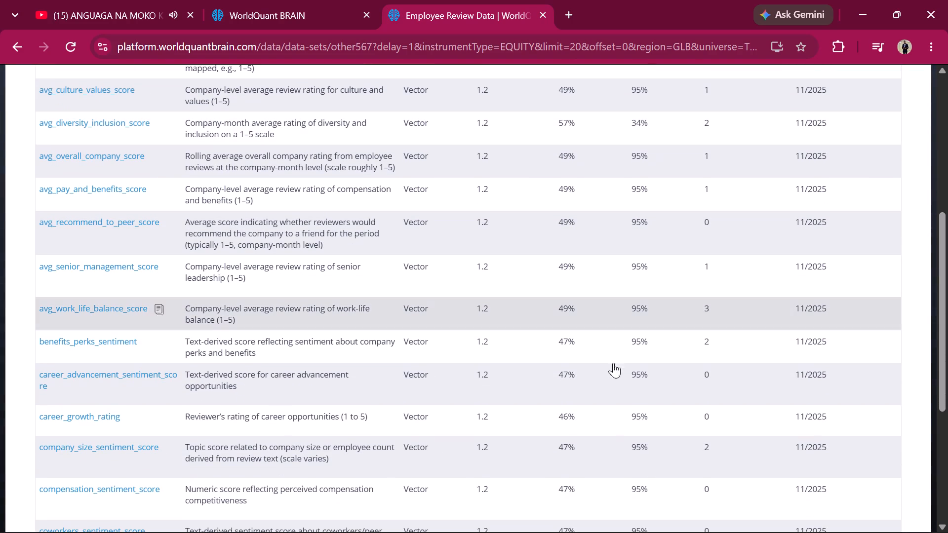
{"action": "left_click", "coordinate": [162, 307]}
Replace oth128_cfoice_49 with avg_work_life_balance_score in the Simulation 47 alpha expression.
{"action": "scroll", "coordinate": [162, 307], "scroll_direction": "up", "scroll_amount": 5}
{"action": "left_click", "coordinate": [280, 0]}
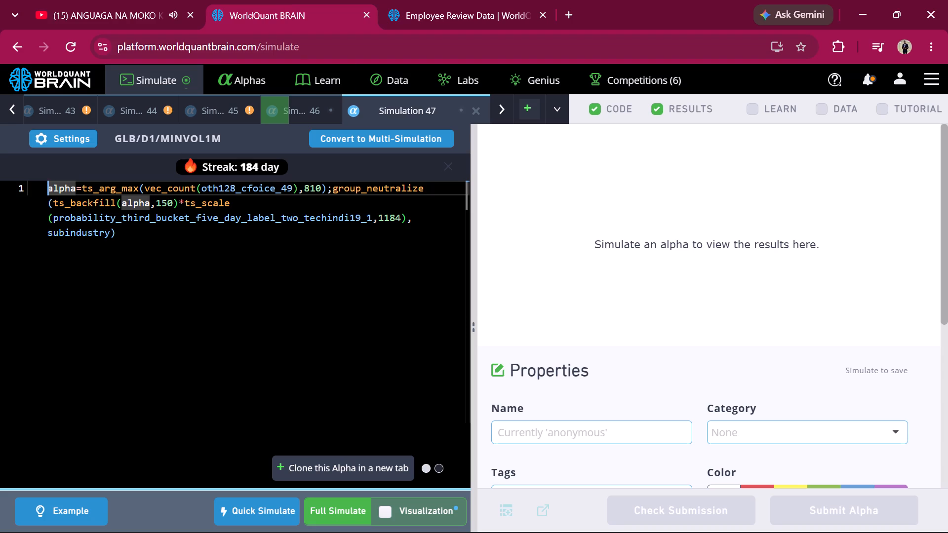
{"action": "double_click", "coordinate": [289, 194]}
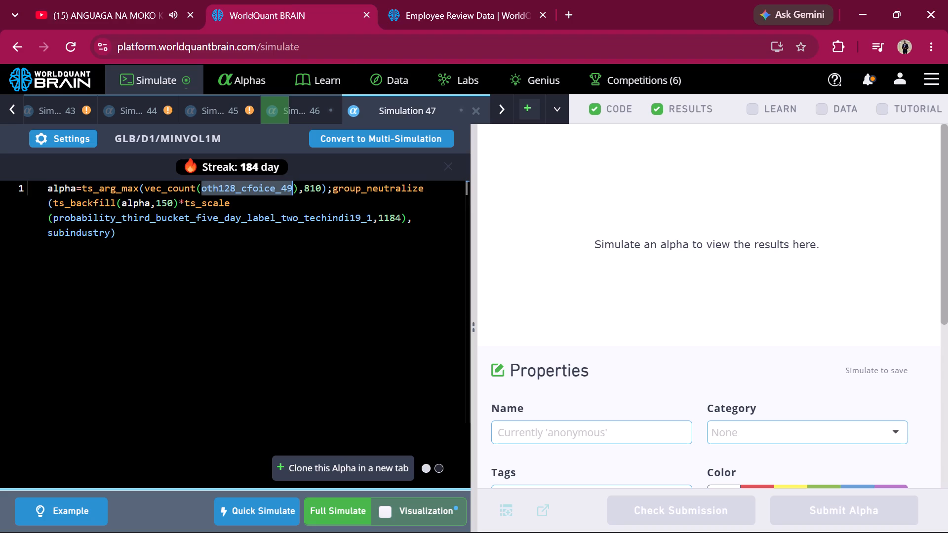
{"action": "key", "text": "super+v"}
{"action": "left_click", "coordinate": [280, 322]}
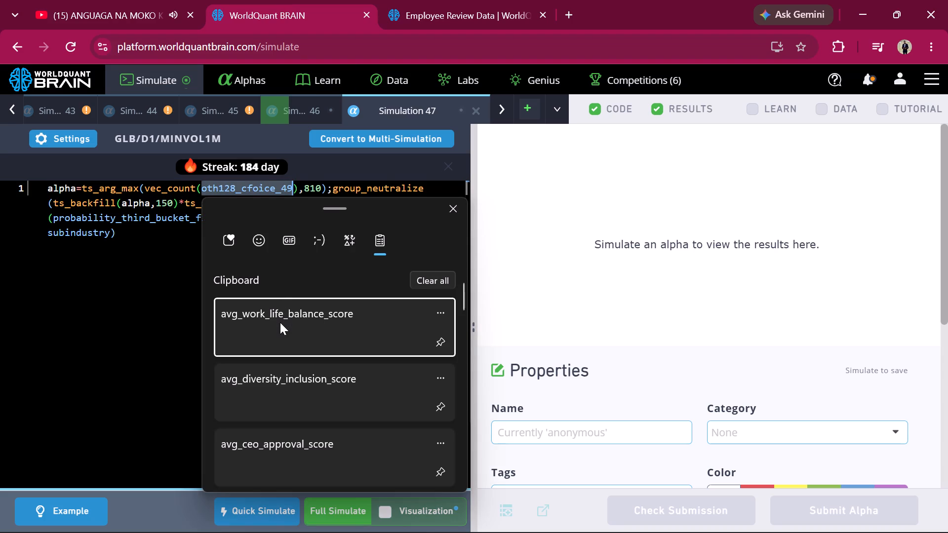
Put avg_work_life_balance_score in place of oth128_cfoice_49 in the Simulation 47 expression and run a full simulation.
{"action": "key", "text": "ctrl+v"}
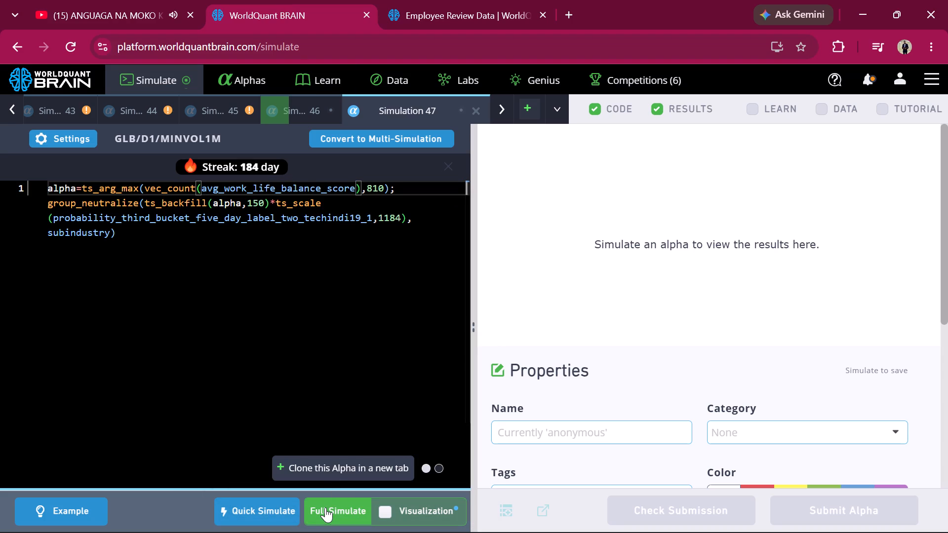
{"action": "left_click", "coordinate": [326, 506]}
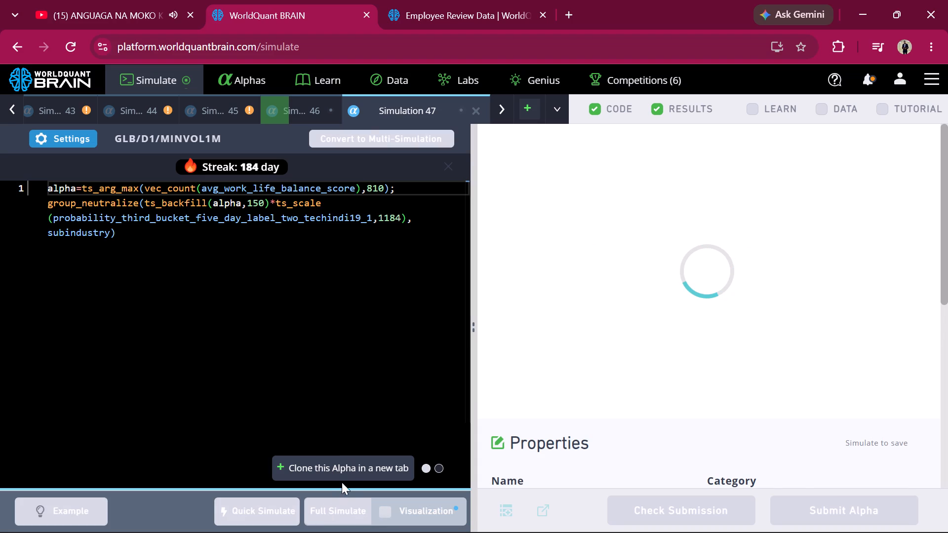
Full-simulate a clone of the Simulation 47 alpha in a new tab, with avg_diversity_inclusion_score replacing avg_work_life_balance_score.
{"action": "left_click", "coordinate": [349, 468]}
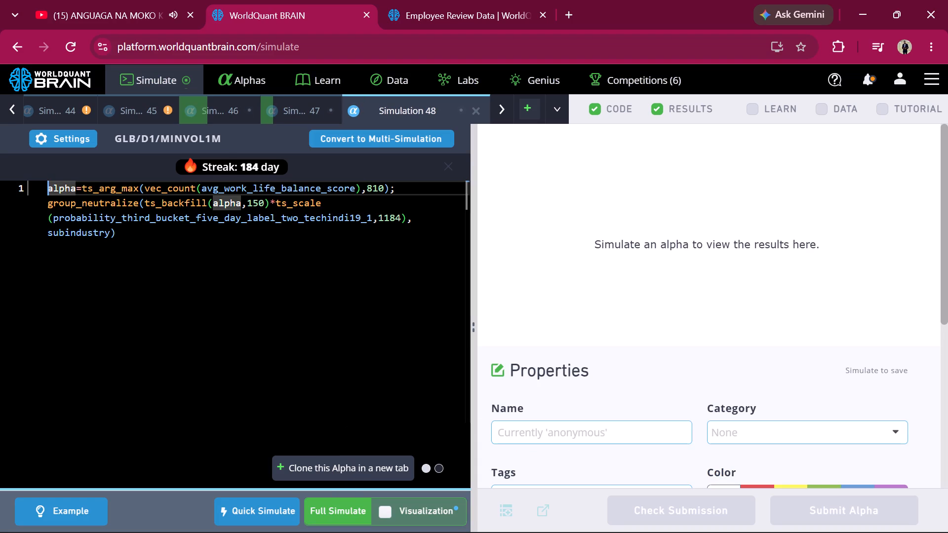
{"action": "double_click", "coordinate": [355, 192]}
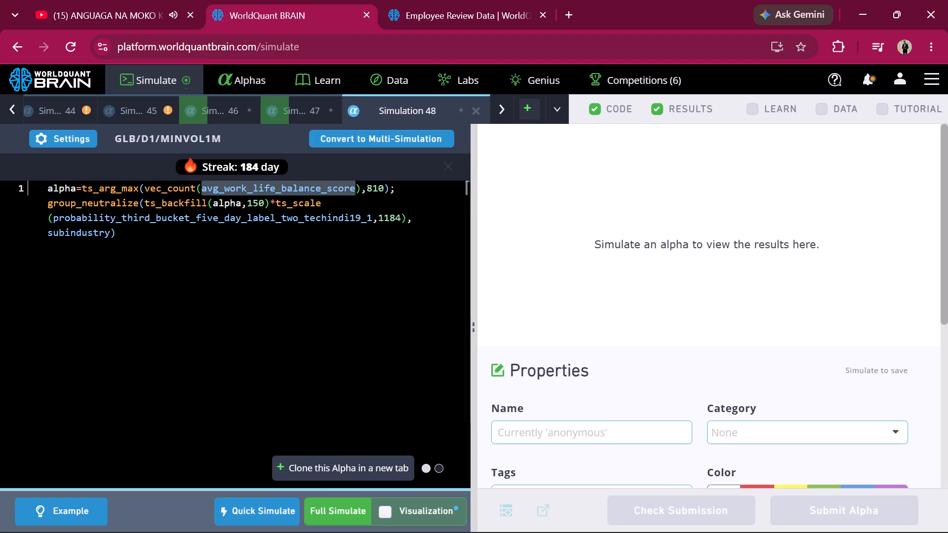
{"action": "key", "text": "super+v"}
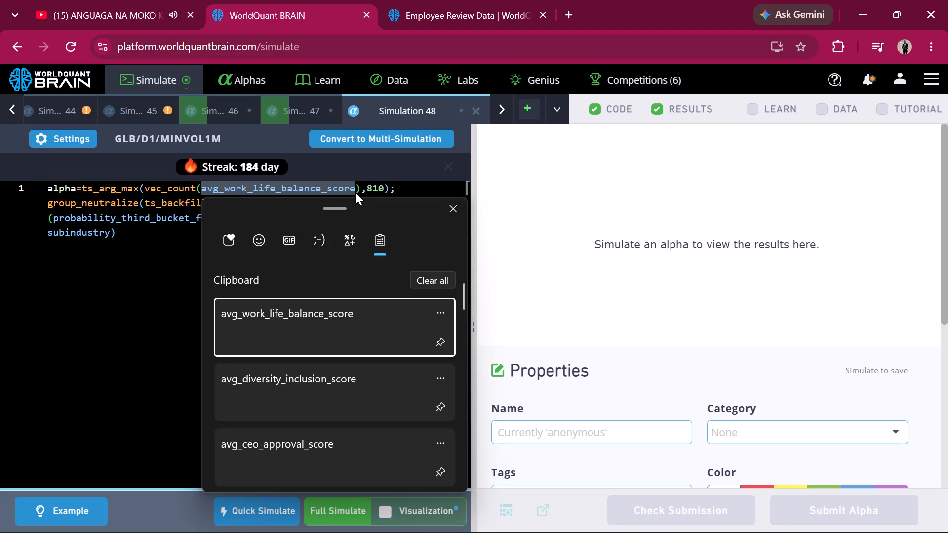
{"action": "left_click", "coordinate": [343, 381]}
{"action": "key", "text": "ctrl+v"}
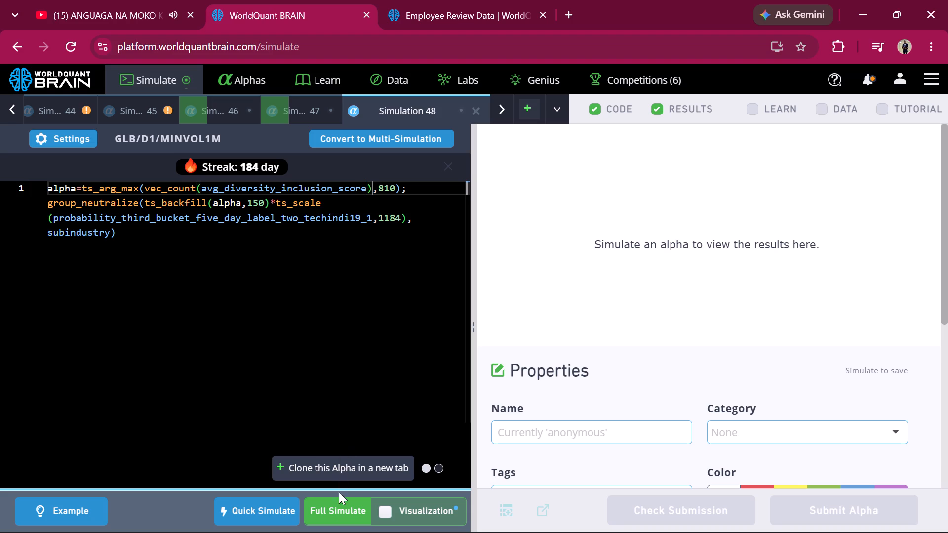
{"action": "left_click", "coordinate": [339, 505]}
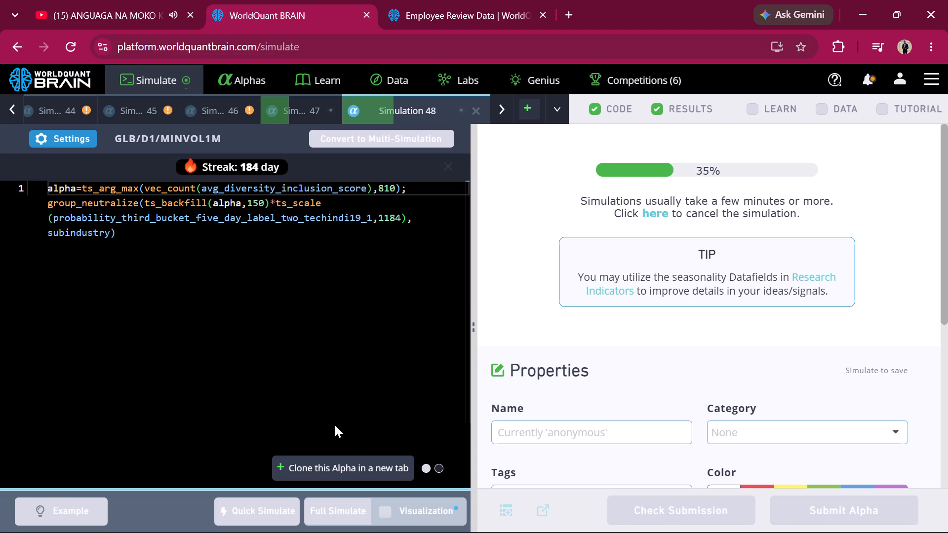
Full-simulate a clone of the Simulation 48 alpha in a new tab, with avg_ceo_approval_score replacing avg_diversity_inclusion_score.
{"action": "left_click", "coordinate": [339, 468]}
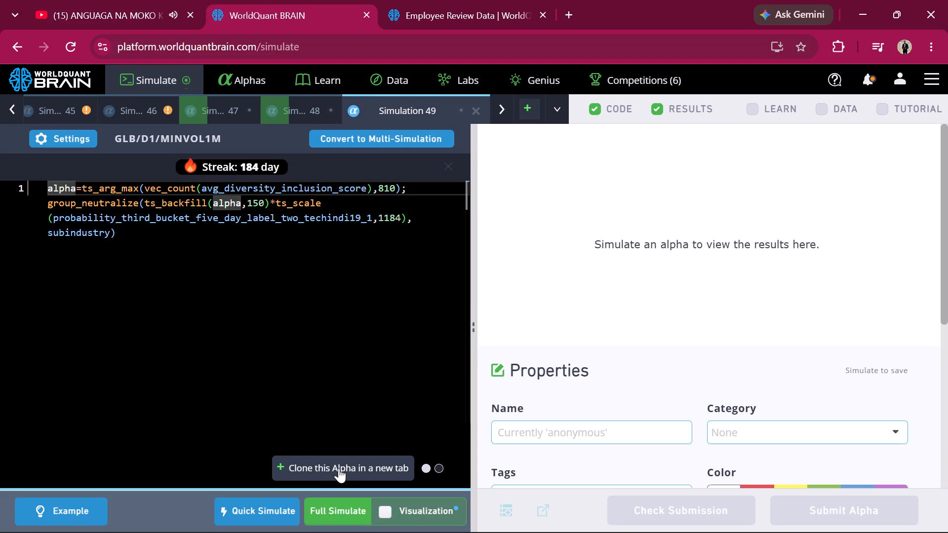
{"action": "double_click", "coordinate": [367, 188]}
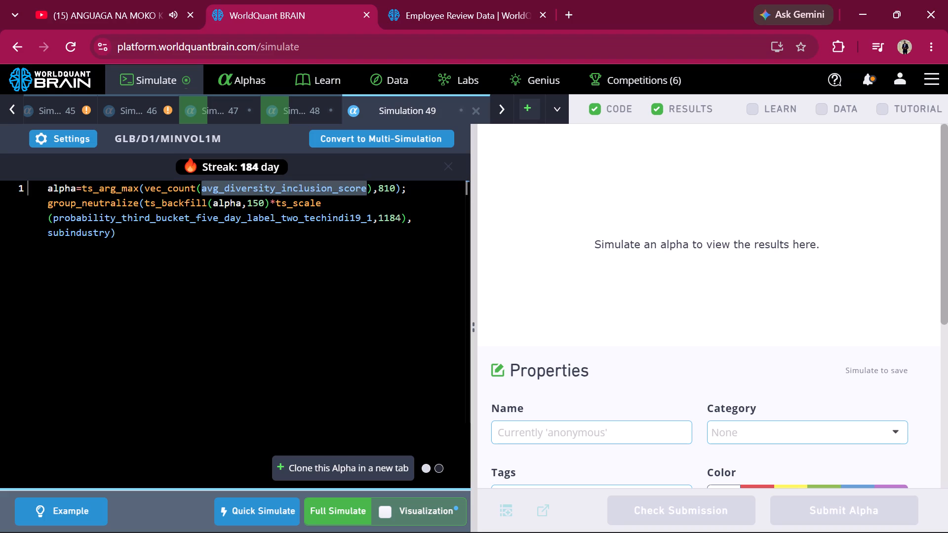
{"action": "key", "text": "super+v"}
{"action": "scroll", "coordinate": [314, 392], "scroll_direction": "down", "scroll_amount": 1}
{"action": "left_click", "coordinate": [314, 392]}
{"action": "key", "text": "ctrl+v"}
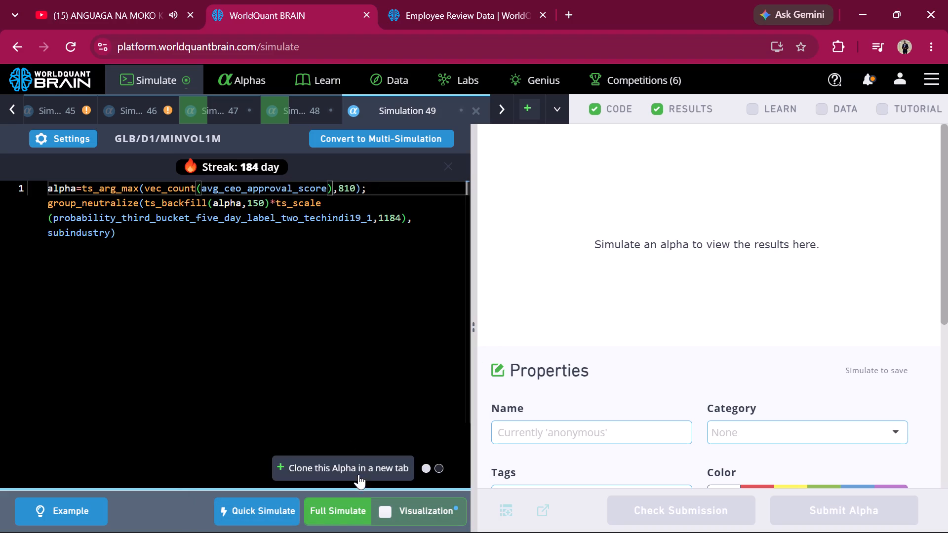
{"action": "left_click", "coordinate": [340, 510]}
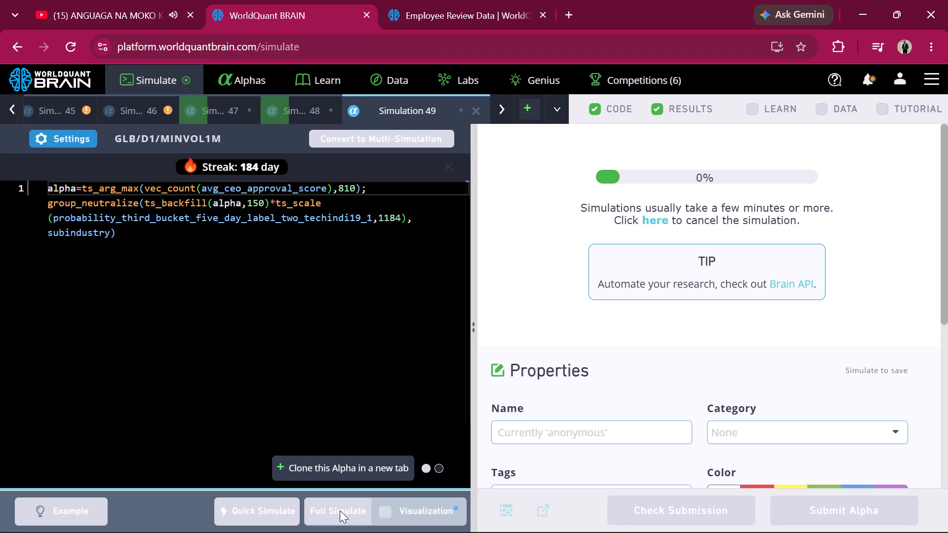
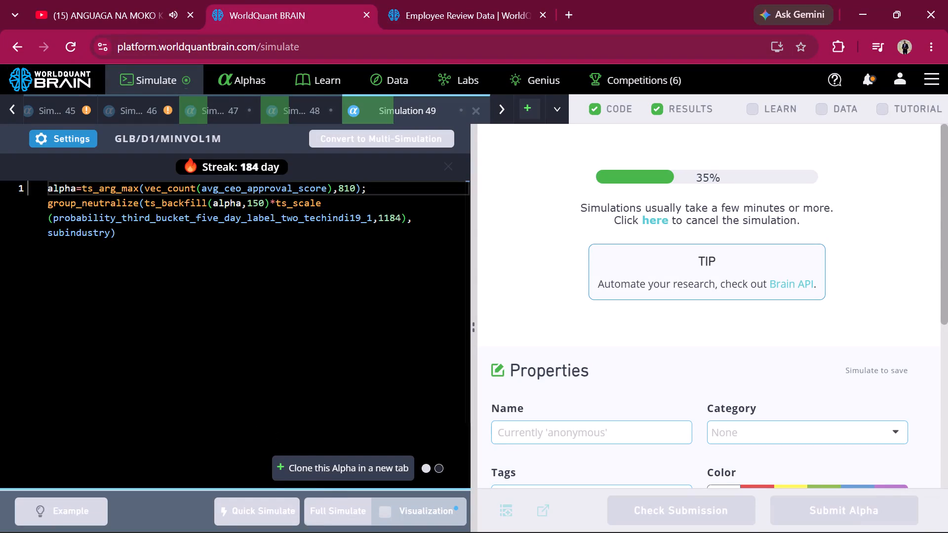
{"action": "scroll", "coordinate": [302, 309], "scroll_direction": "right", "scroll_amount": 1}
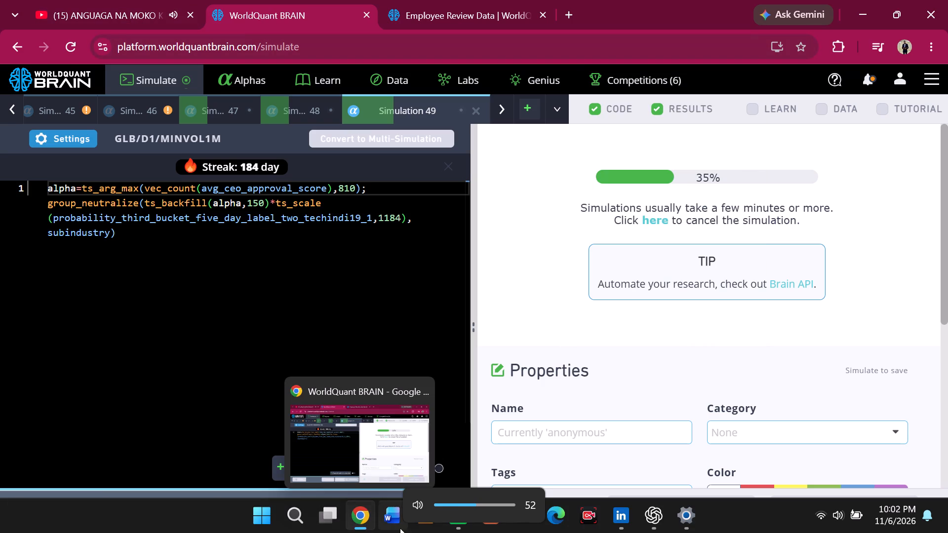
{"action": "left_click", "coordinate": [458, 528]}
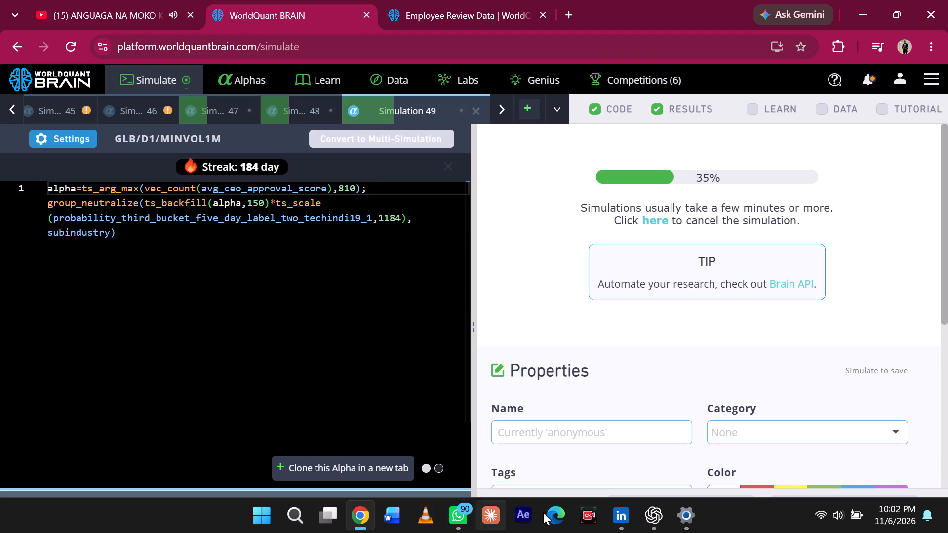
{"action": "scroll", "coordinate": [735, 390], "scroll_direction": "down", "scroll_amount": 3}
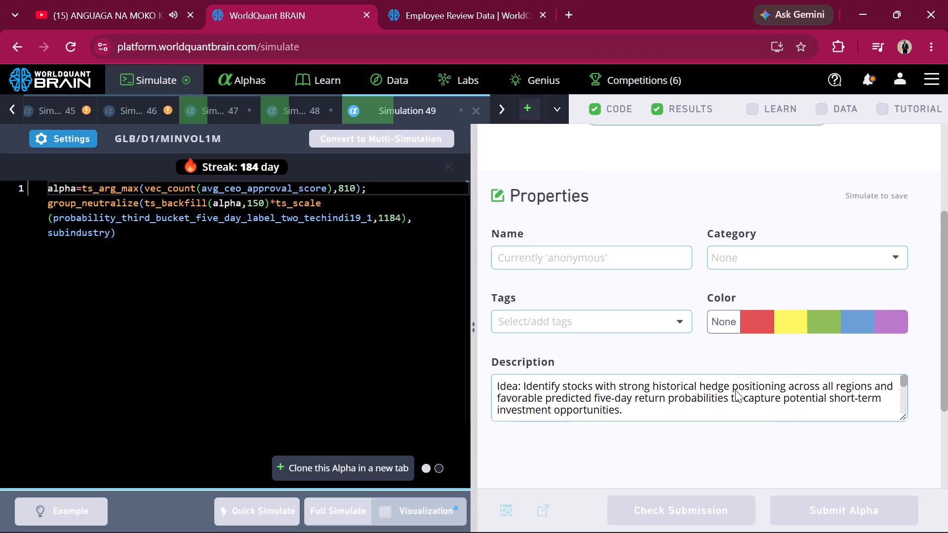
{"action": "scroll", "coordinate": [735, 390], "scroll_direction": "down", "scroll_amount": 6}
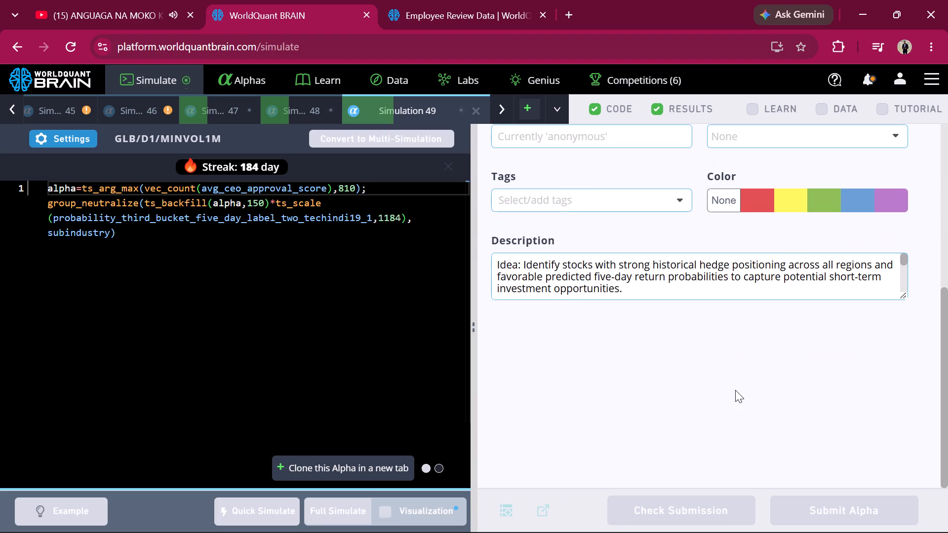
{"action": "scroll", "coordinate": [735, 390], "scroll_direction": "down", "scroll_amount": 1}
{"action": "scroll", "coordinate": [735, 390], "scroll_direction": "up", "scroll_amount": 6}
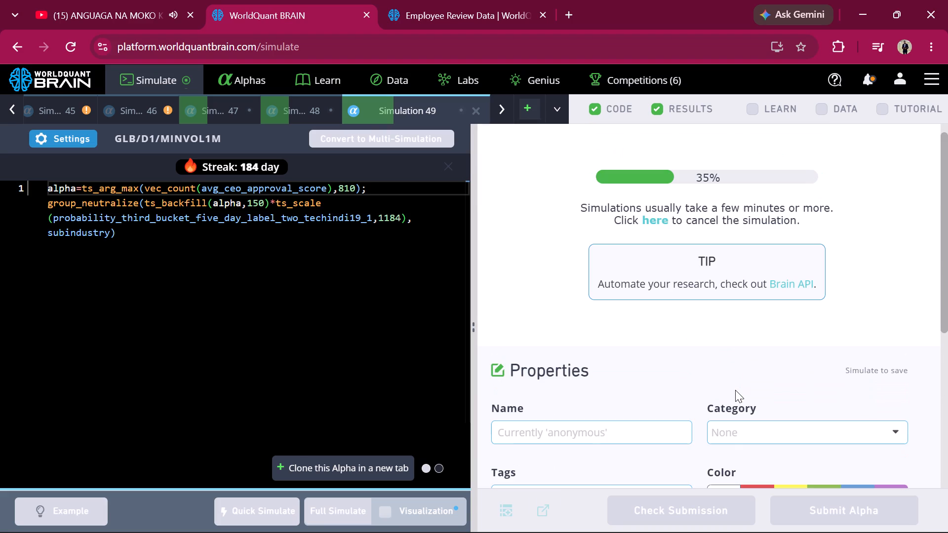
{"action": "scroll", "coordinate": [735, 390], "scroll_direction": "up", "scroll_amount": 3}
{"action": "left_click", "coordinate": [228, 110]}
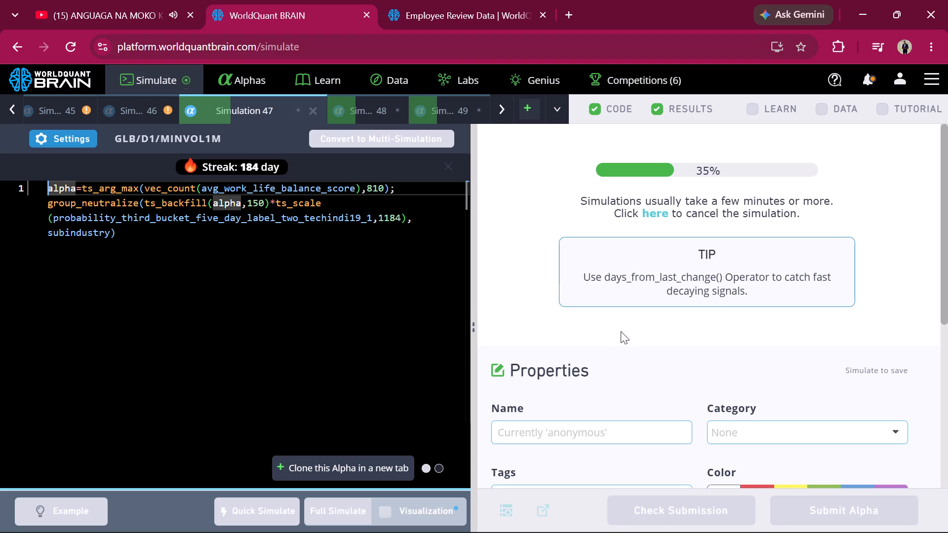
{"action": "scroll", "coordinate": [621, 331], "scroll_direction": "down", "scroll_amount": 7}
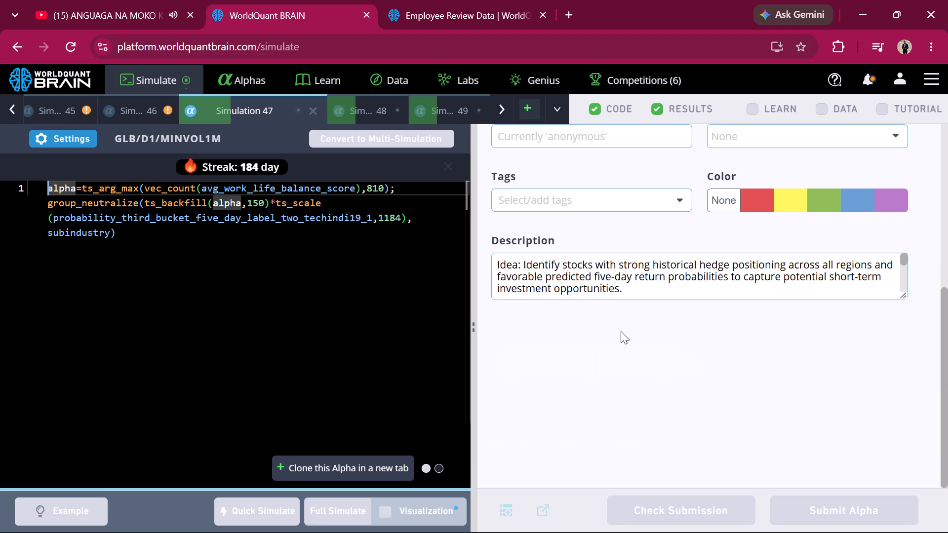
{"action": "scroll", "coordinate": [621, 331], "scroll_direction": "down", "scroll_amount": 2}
Show the test period results of Simulation 46 and view its summary for the IS period.
{"action": "left_click", "coordinate": [156, 105]}
{"action": "left_click", "coordinate": [719, 506]}
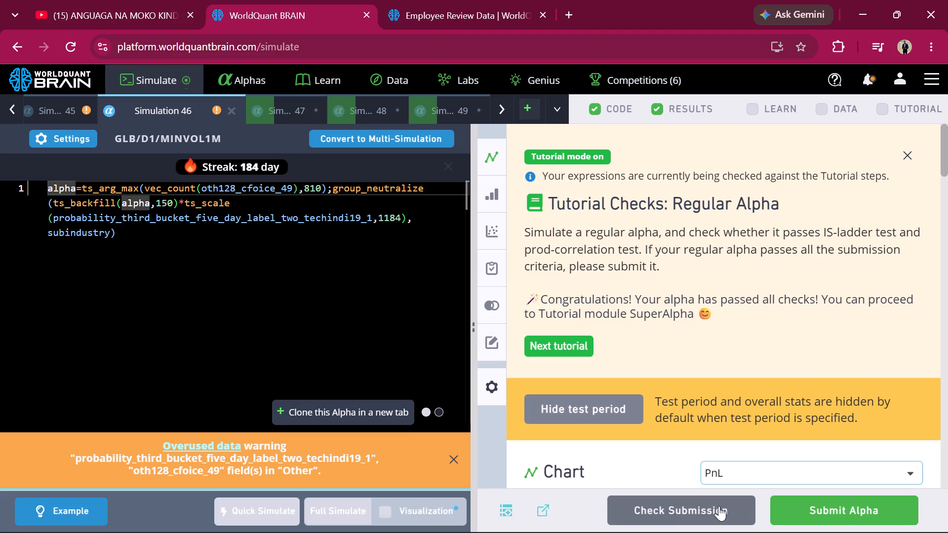
{"action": "scroll", "coordinate": [823, 333], "scroll_direction": "down", "scroll_amount": 8}
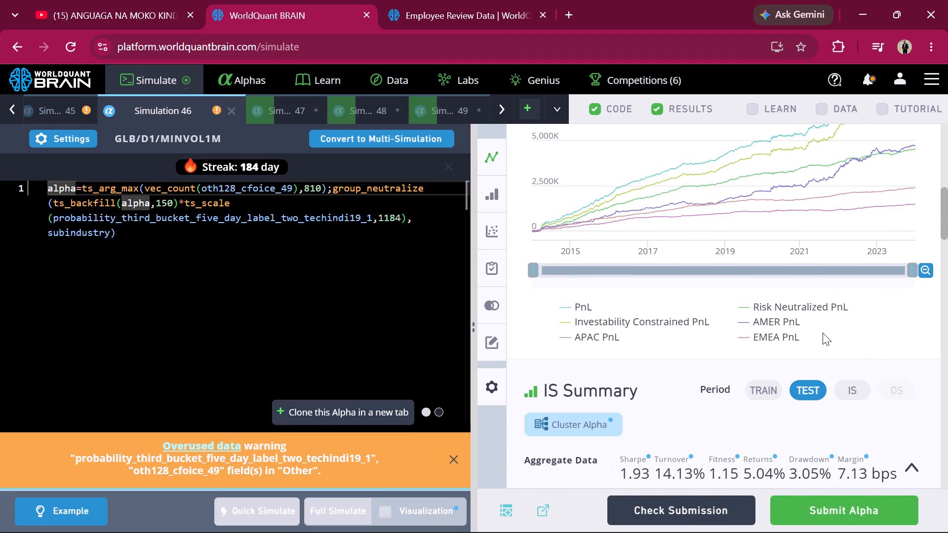
{"action": "scroll", "coordinate": [823, 333], "scroll_direction": "down", "scroll_amount": 1}
{"action": "left_click", "coordinate": [847, 329]}
Run the Prod, Power Pool and Self Correlation checks for the Simulation 46 alpha.
{"action": "scroll", "coordinate": [847, 329], "scroll_direction": "down", "scroll_amount": 14}
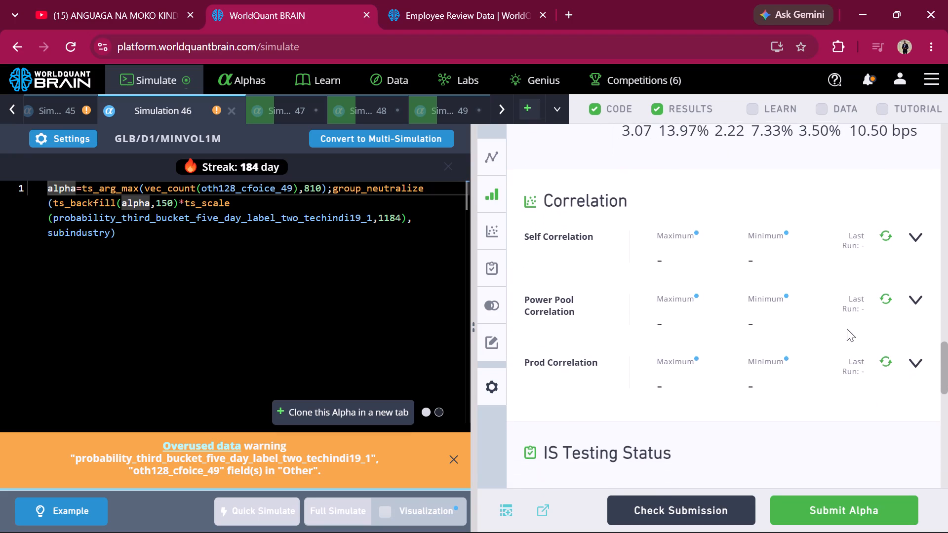
{"action": "left_click", "coordinate": [886, 358]}
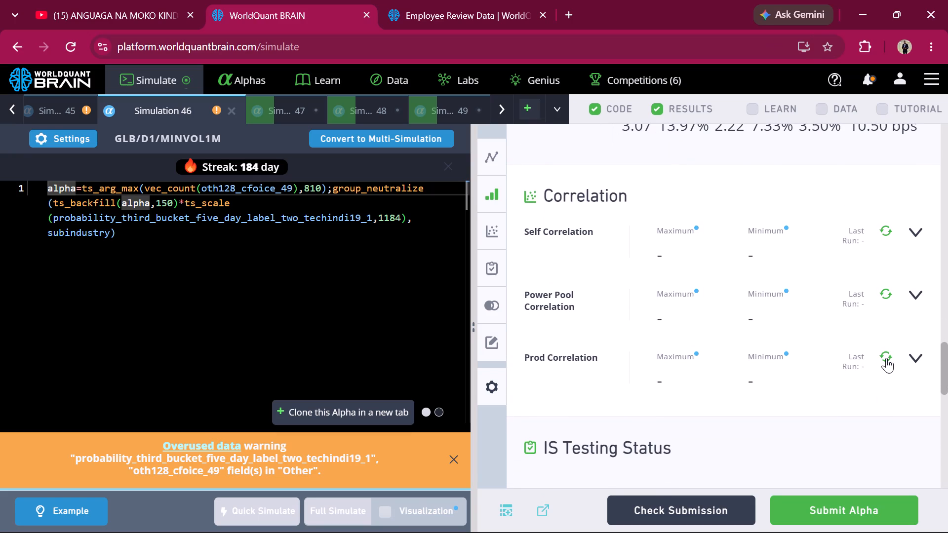
{"action": "left_click", "coordinate": [886, 296]}
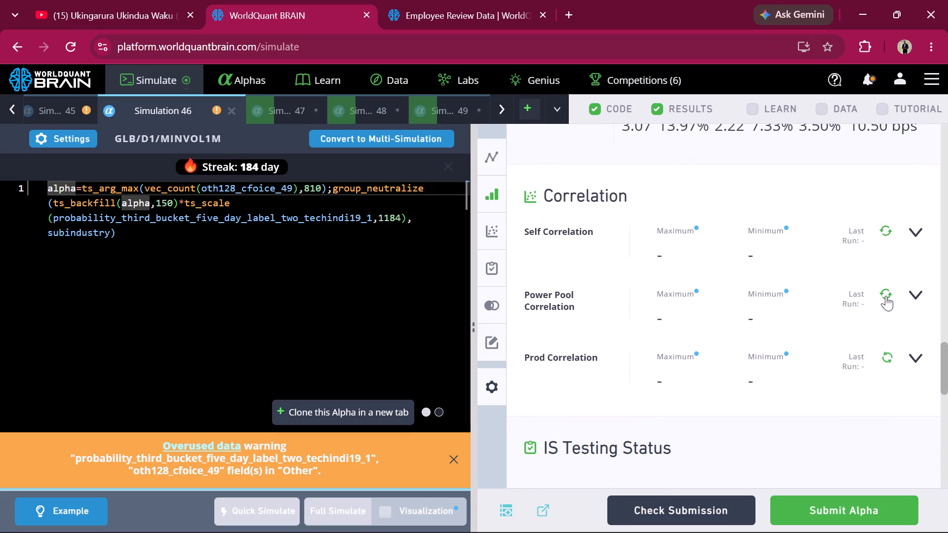
{"action": "left_click", "coordinate": [885, 230]}
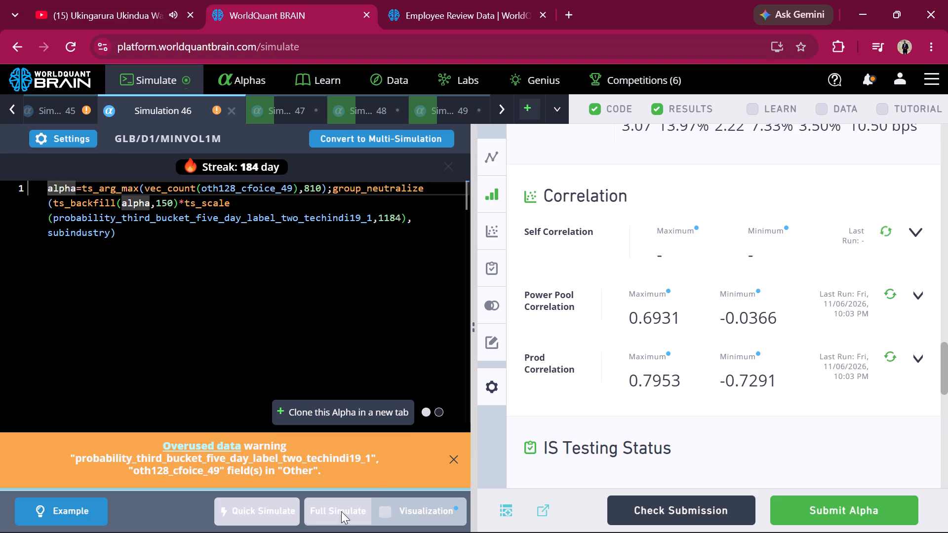
Clone the Simulation 46 alpha in a new tab, set its neutralization to RAM and run a full simulation.
{"action": "left_click", "coordinate": [345, 415]}
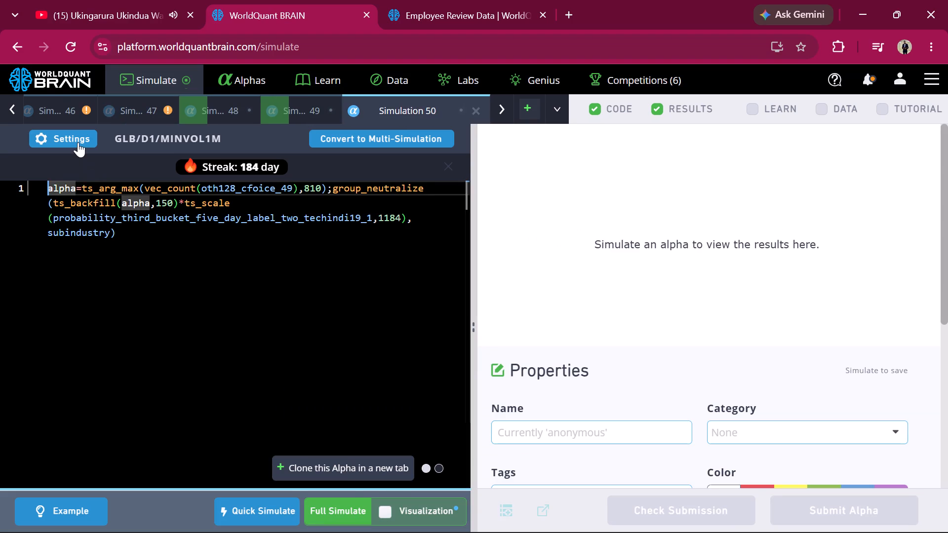
{"action": "left_click", "coordinate": [78, 142]}
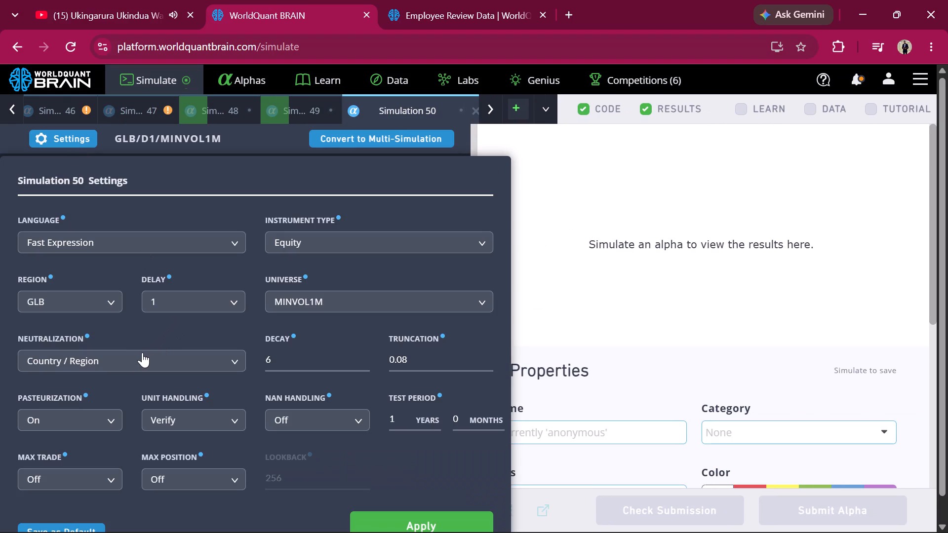
{"action": "left_click", "coordinate": [131, 358]}
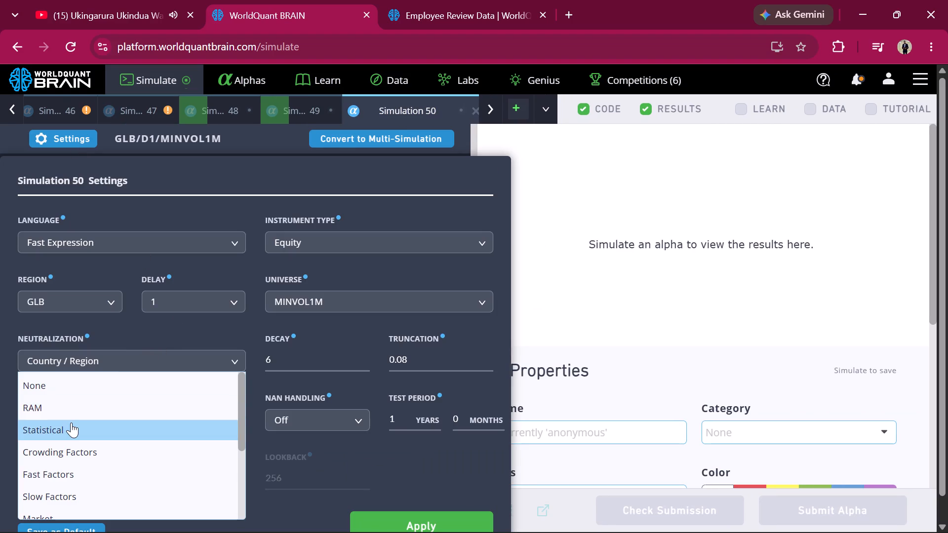
{"action": "left_click", "coordinate": [77, 408]}
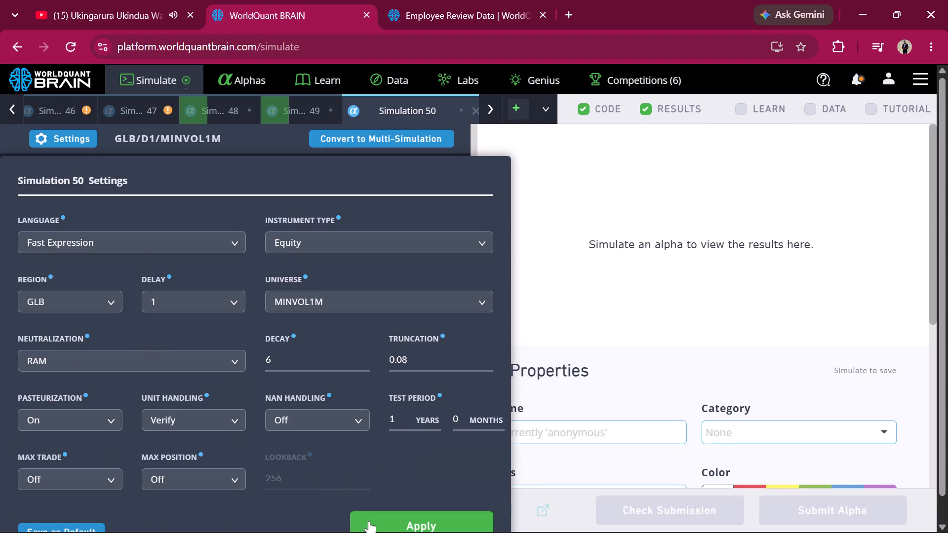
{"action": "left_click", "coordinate": [369, 521]}
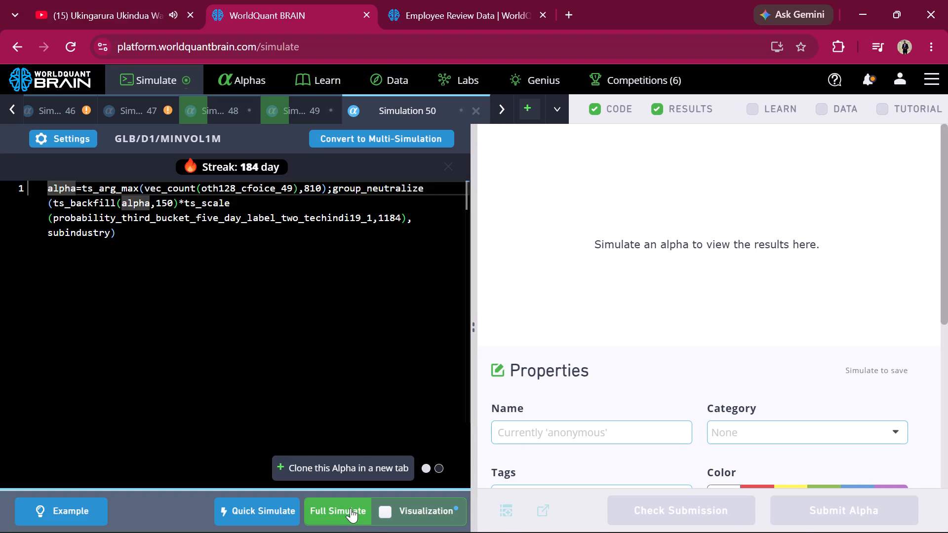
{"action": "left_click", "coordinate": [351, 506]}
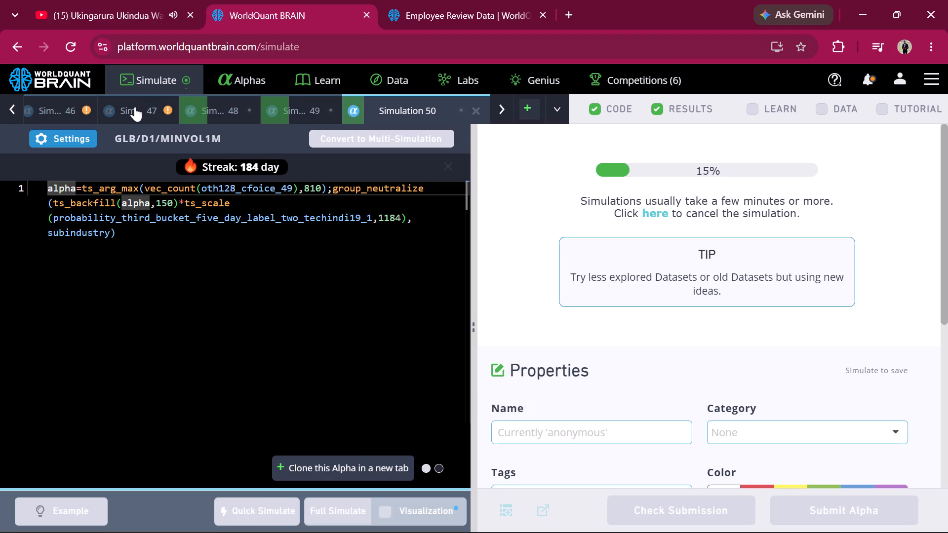
Show the test period results of Simulation 47 and view its summary for the IS period.
{"action": "left_click", "coordinate": [135, 105]}
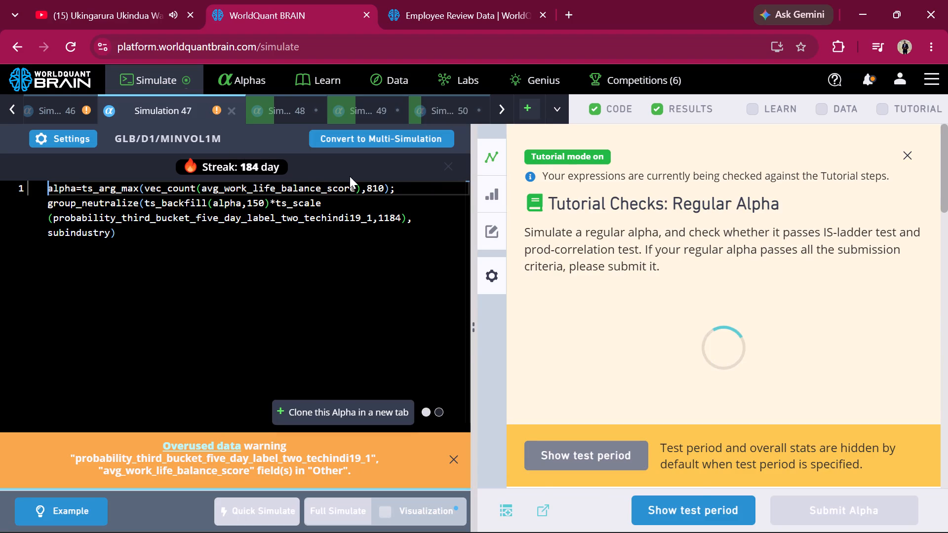
{"action": "left_click", "coordinate": [711, 506]}
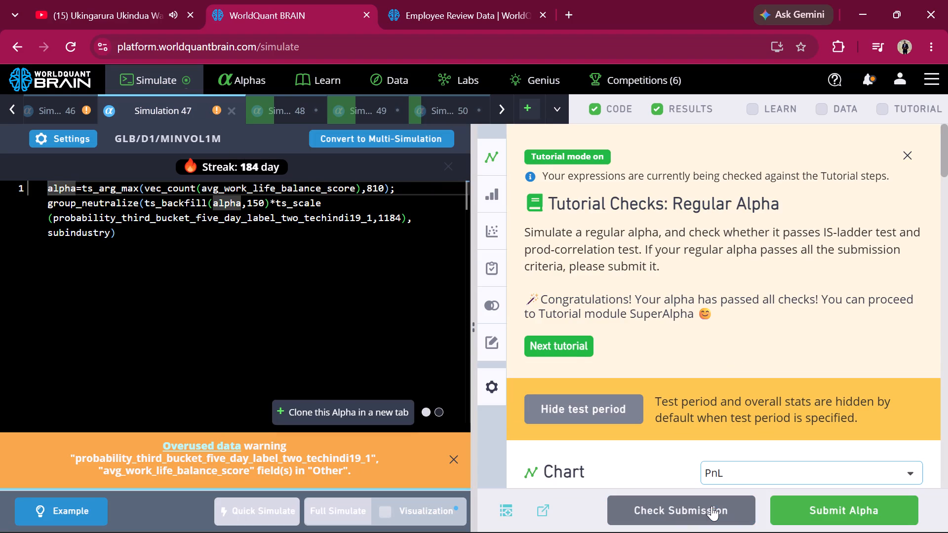
{"action": "scroll", "coordinate": [796, 203], "scroll_direction": "down", "scroll_amount": 6}
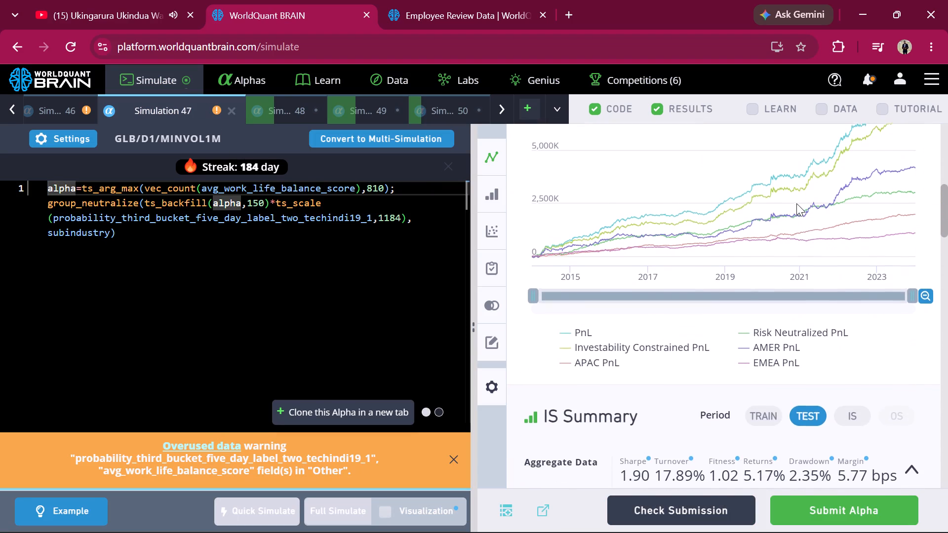
{"action": "left_click", "coordinate": [852, 413]}
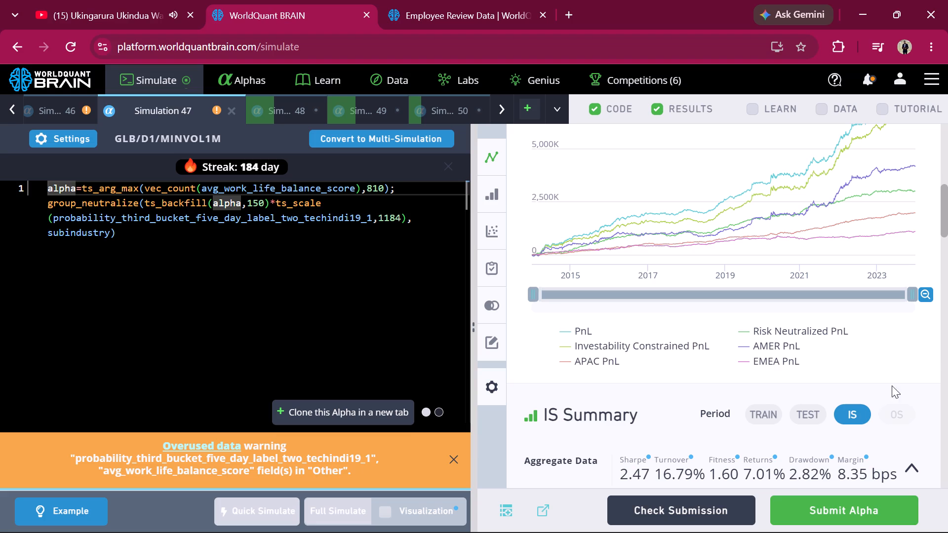
Review the Simulation 47 statistics by year and region, and run its Power Pool, Self and Prod Correlation checks.
{"action": "scroll", "coordinate": [764, 328], "scroll_direction": "down", "scroll_amount": 8}
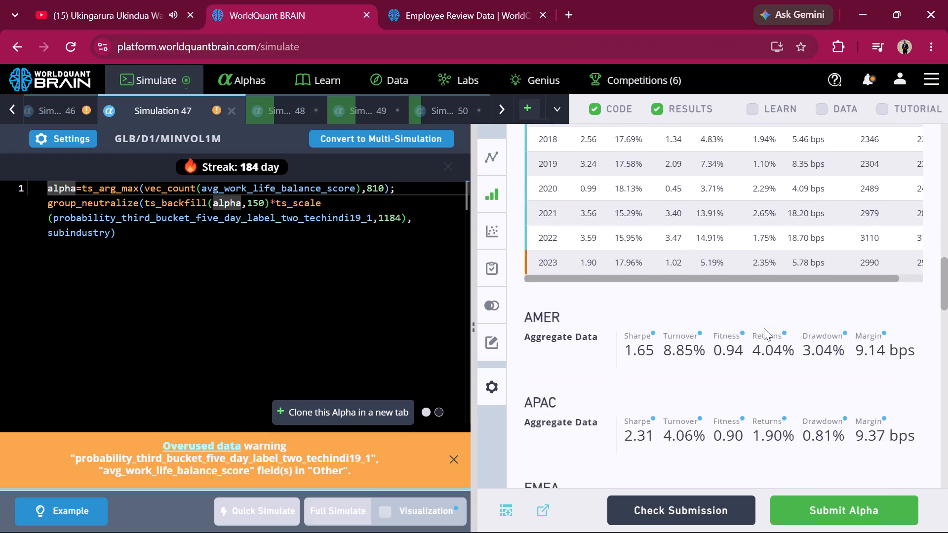
{"action": "scroll", "coordinate": [764, 328], "scroll_direction": "down", "scroll_amount": 8}
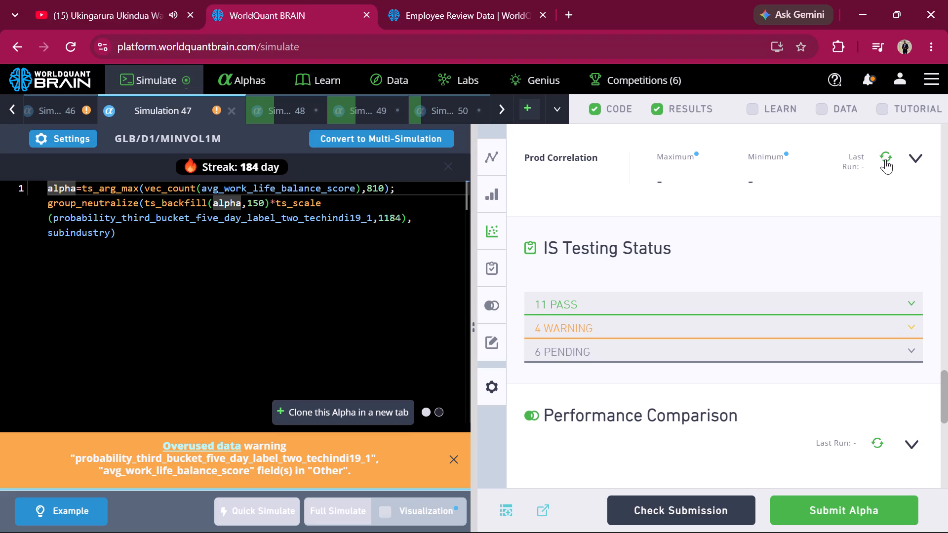
{"action": "scroll", "coordinate": [885, 159], "scroll_direction": "up", "scroll_amount": 2}
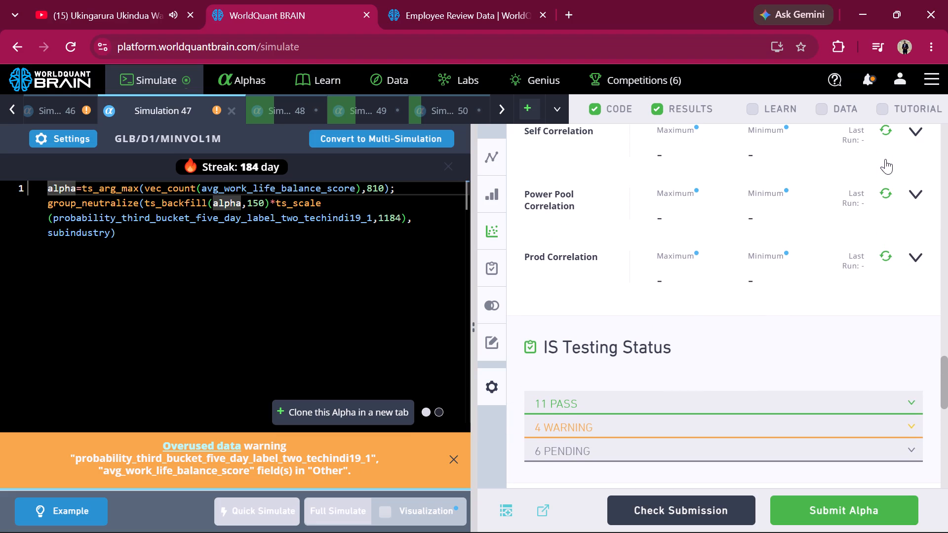
{"action": "left_click", "coordinate": [883, 194]}
{"action": "scroll", "coordinate": [883, 194], "scroll_direction": "up", "scroll_amount": 2}
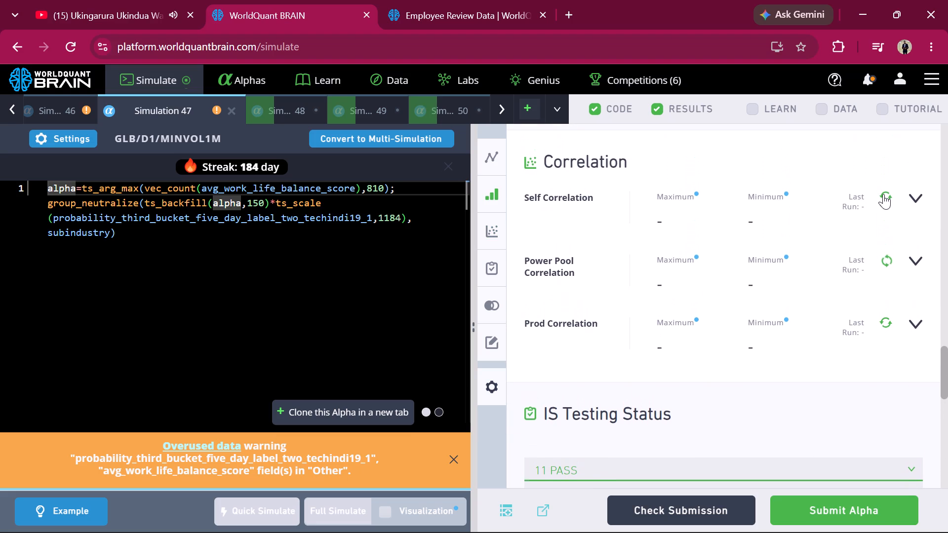
{"action": "left_click", "coordinate": [884, 195]}
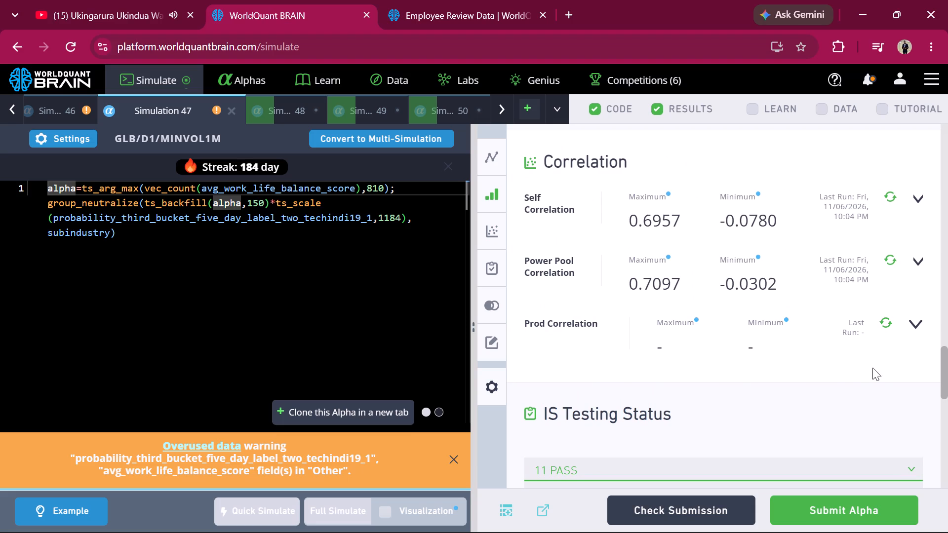
{"action": "left_click", "coordinate": [889, 318]}
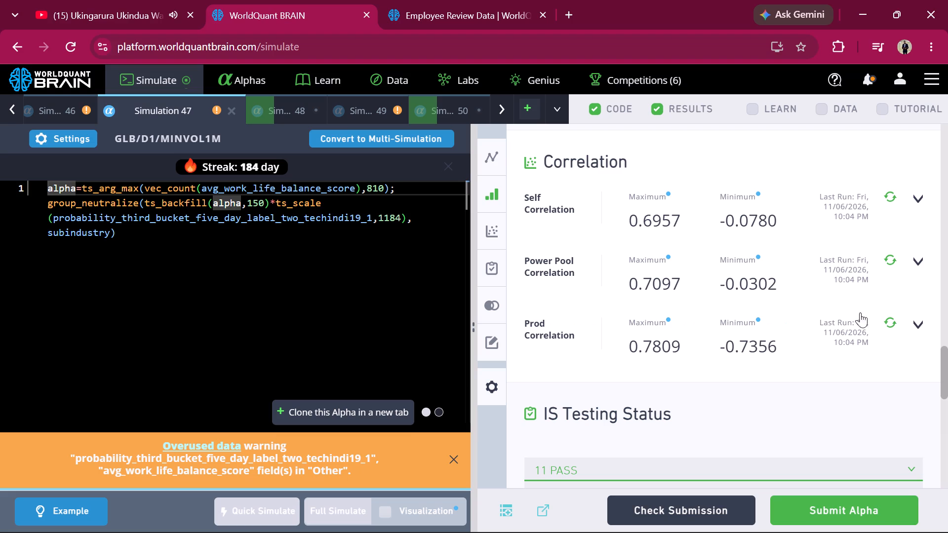
Clear the 810 lookback value from ts_arg_max in the Simulation 47 expression.
{"action": "double_click", "coordinate": [378, 187]}
{"action": "key", "text": "BackSpace"}
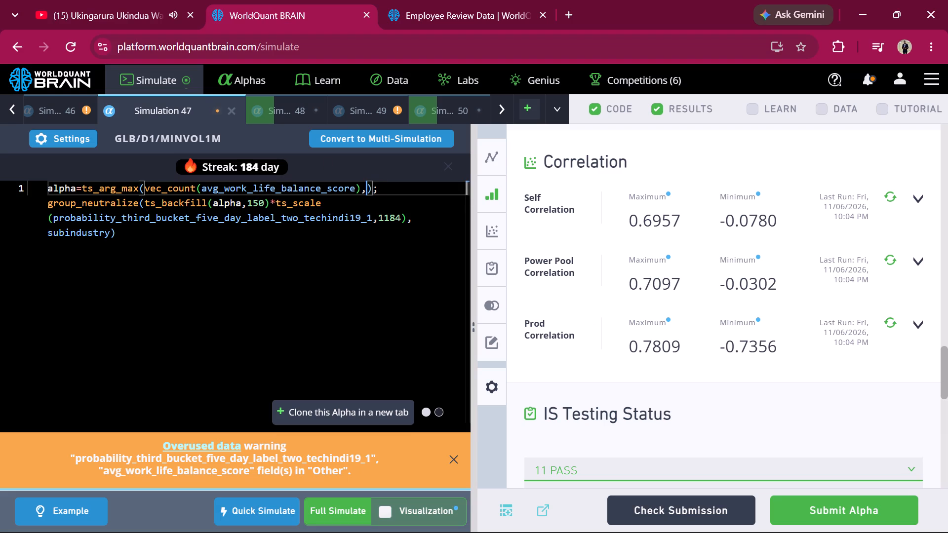
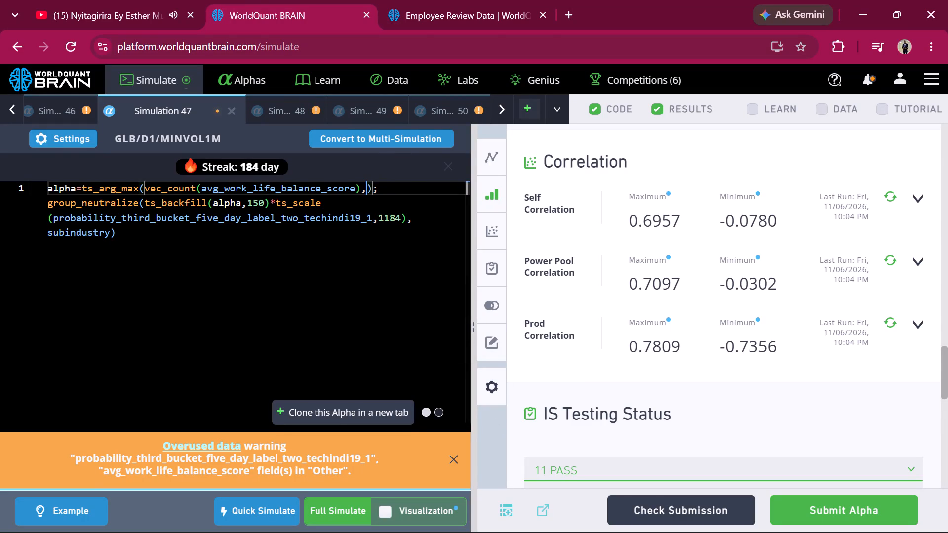
Set the ts_arg_max lookback in Simulation 47 to 1200 and run a full simulation.
{"action": "type", "text": "1200"}
{"action": "left_click", "coordinate": [333, 507]}
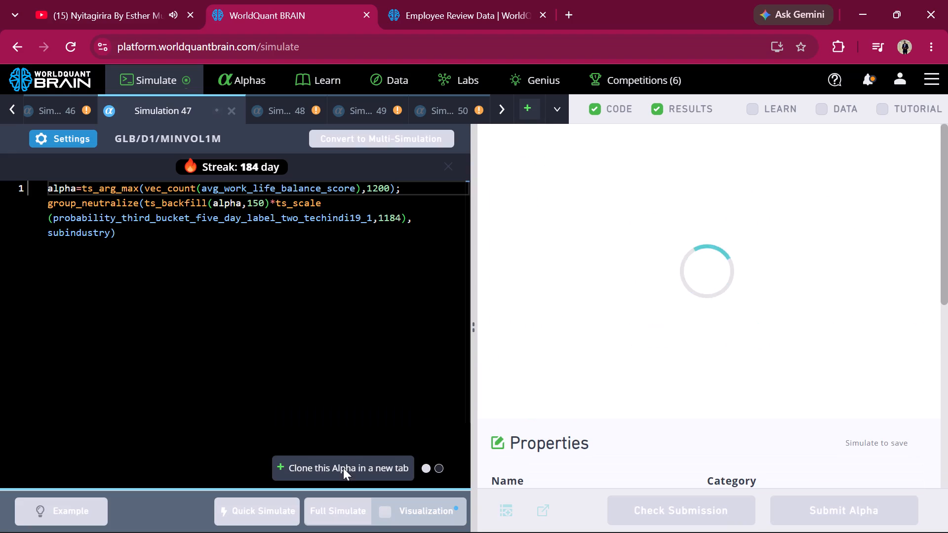
Clone the Simulation 47 alpha in a new tab.
{"action": "left_click", "coordinate": [312, 463]}
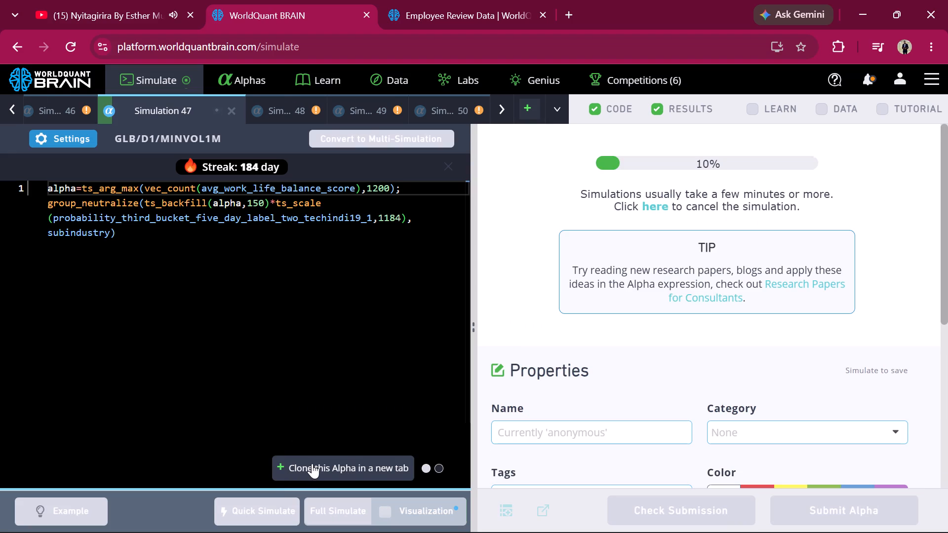
Look through the Employee Review Data fields for another candidate field.
{"action": "left_click", "coordinate": [458, 15]}
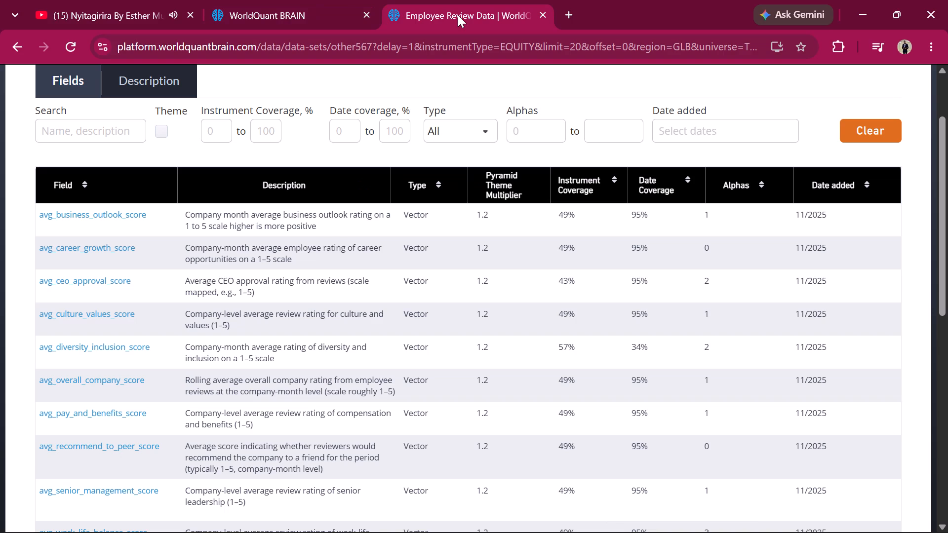
{"action": "scroll", "coordinate": [486, 377], "scroll_direction": "down", "scroll_amount": 4}
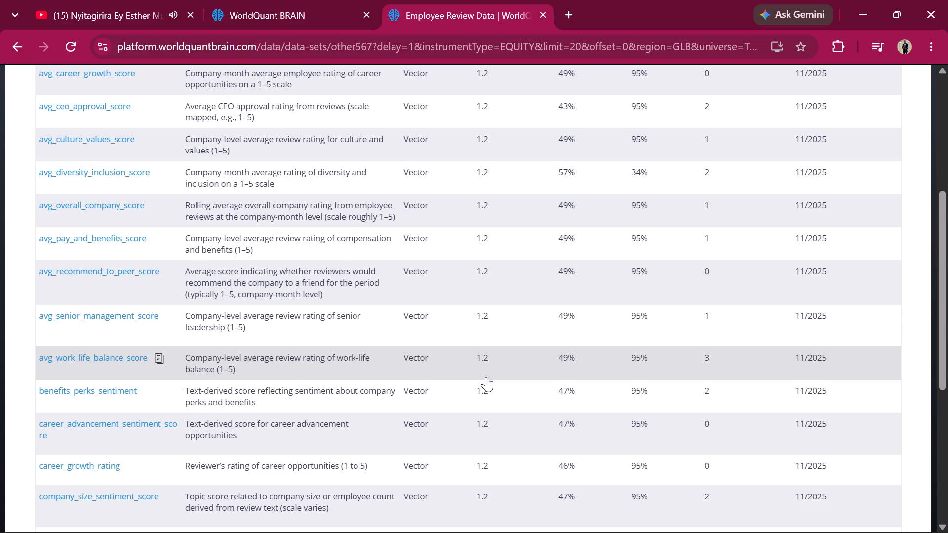
{"action": "scroll", "coordinate": [486, 377], "scroll_direction": "down", "scroll_amount": 6}
{"action": "scroll", "coordinate": [486, 377], "scroll_direction": "up", "scroll_amount": 5}
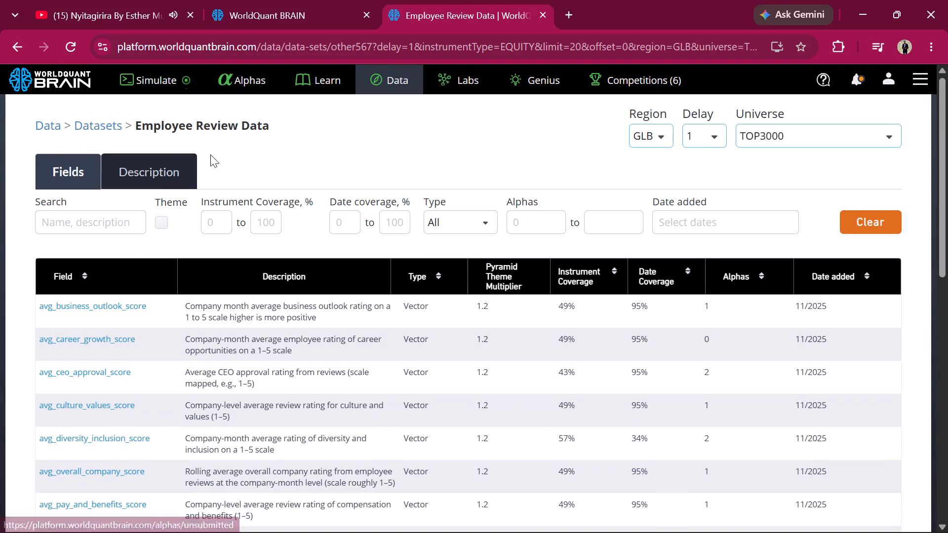
Browse the GLB datasets in the Other category and examine the fields of the Relationship enhanced with AI/ML dataset.
{"action": "left_click", "coordinate": [19, 43]}
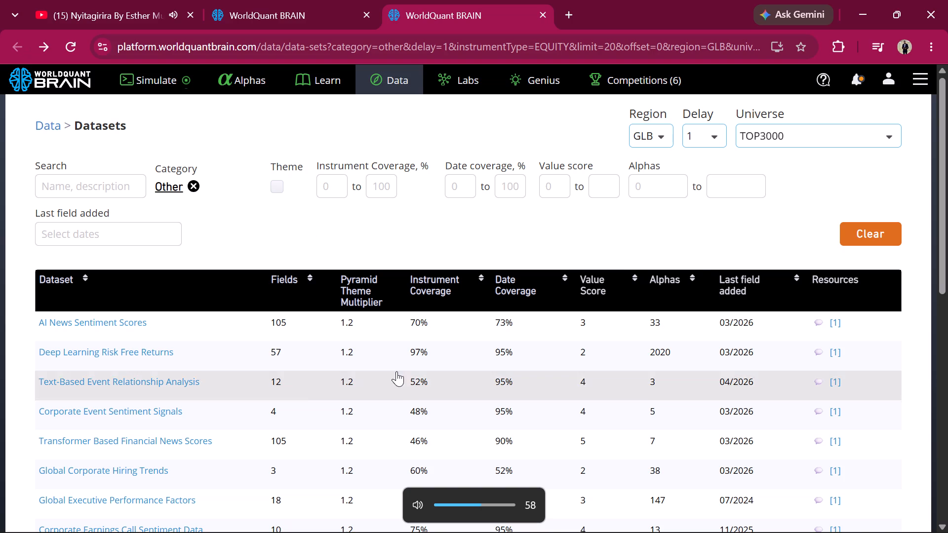
{"action": "scroll", "coordinate": [400, 354], "scroll_direction": "down", "scroll_amount": 2}
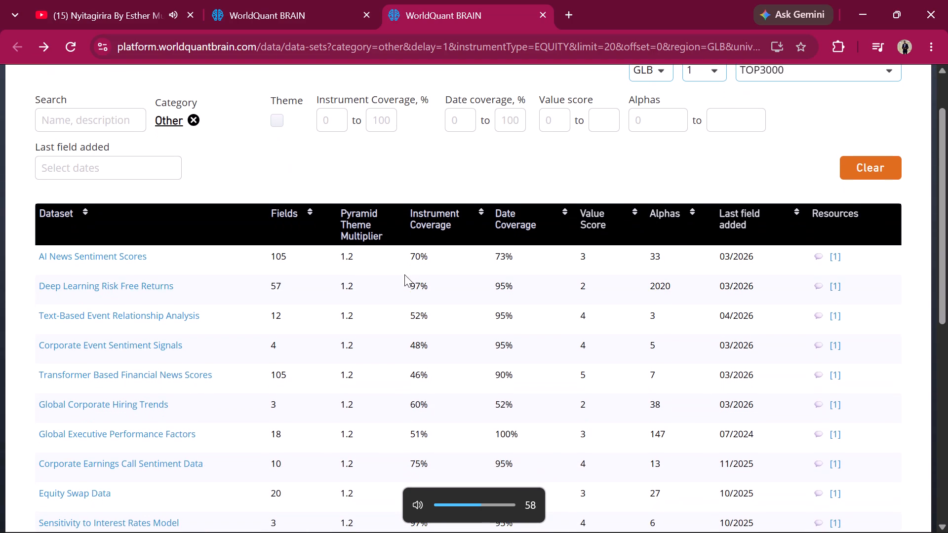
{"action": "scroll", "coordinate": [404, 274], "scroll_direction": "down", "scroll_amount": 3}
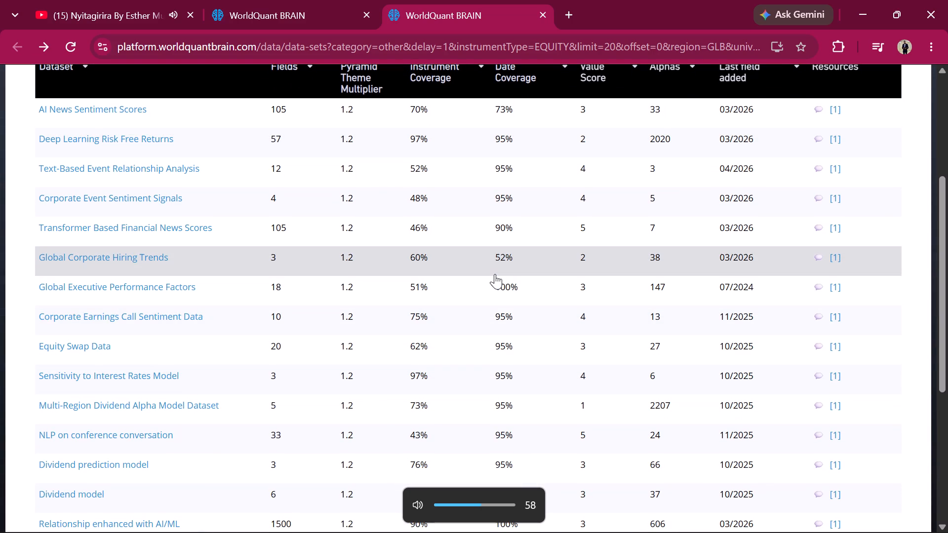
{"action": "scroll", "coordinate": [510, 338], "scroll_direction": "down", "scroll_amount": 2}
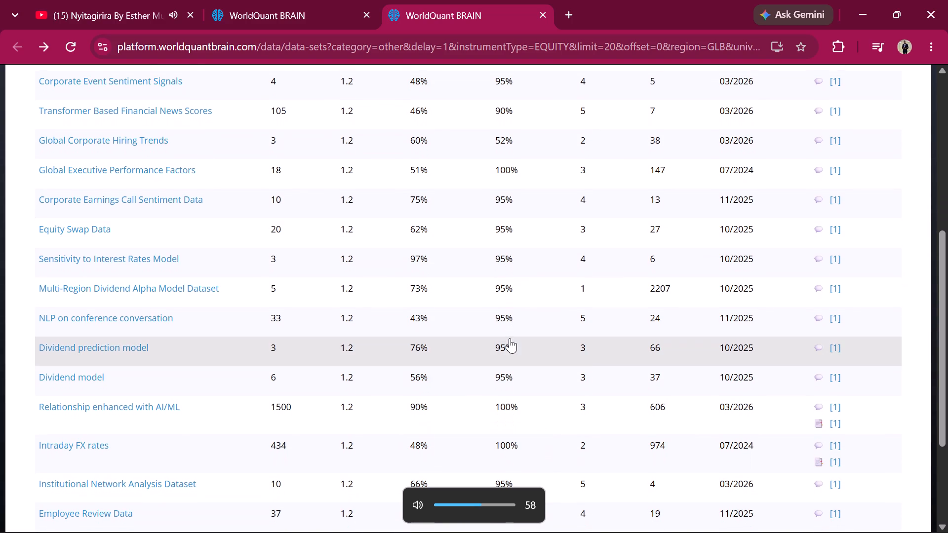
{"action": "scroll", "coordinate": [624, 345], "scroll_direction": "down", "scroll_amount": 1}
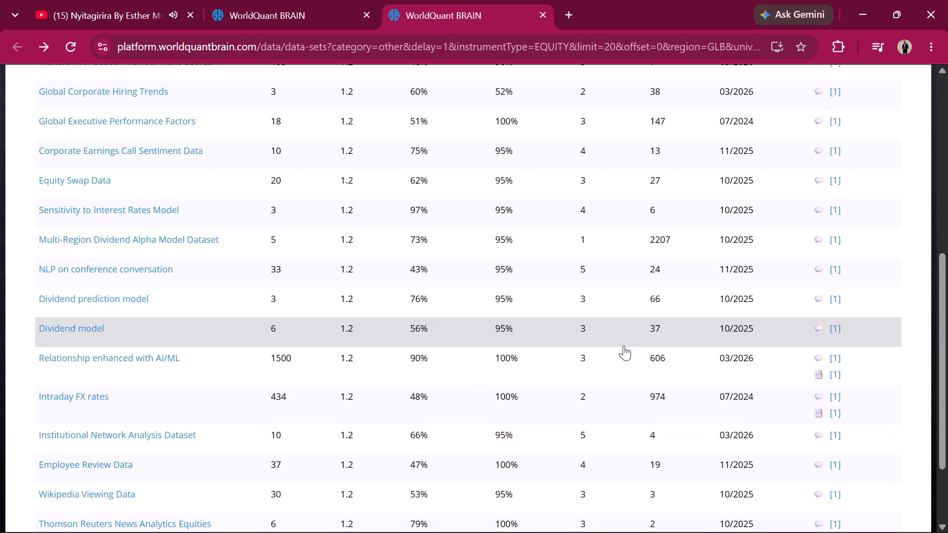
{"action": "left_click", "coordinate": [594, 363]}
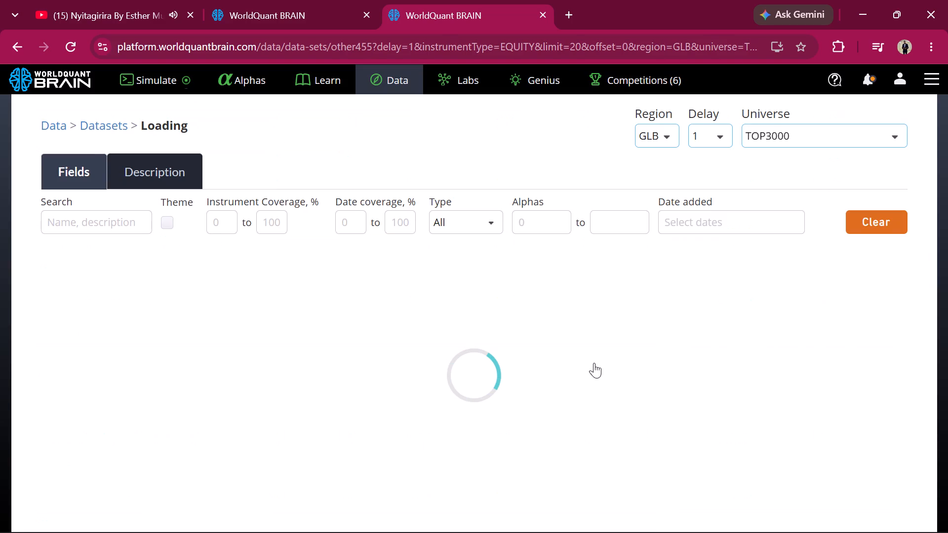
{"action": "scroll", "coordinate": [594, 363], "scroll_direction": "down", "scroll_amount": 2}
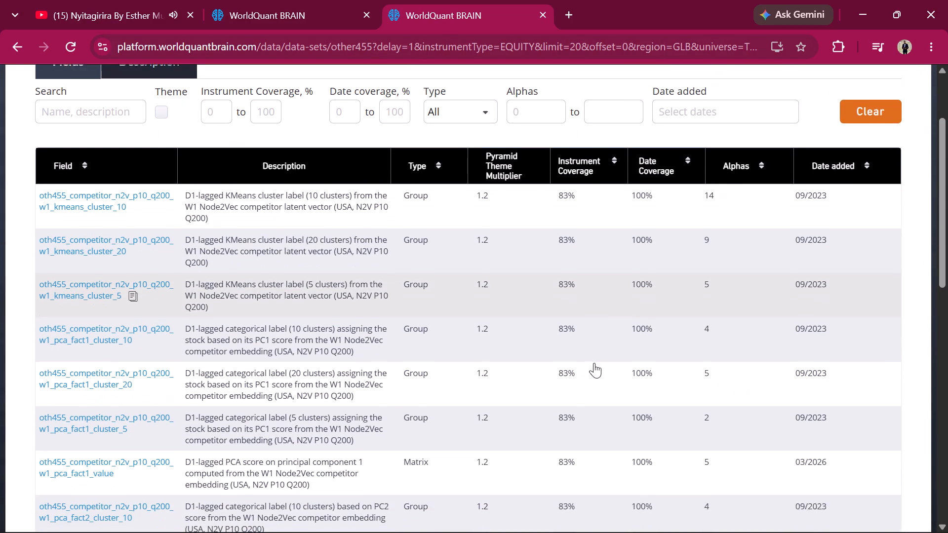
{"action": "scroll", "coordinate": [594, 363], "scroll_direction": "down", "scroll_amount": 3}
{"action": "scroll", "coordinate": [594, 363], "scroll_direction": "up", "scroll_amount": 5}
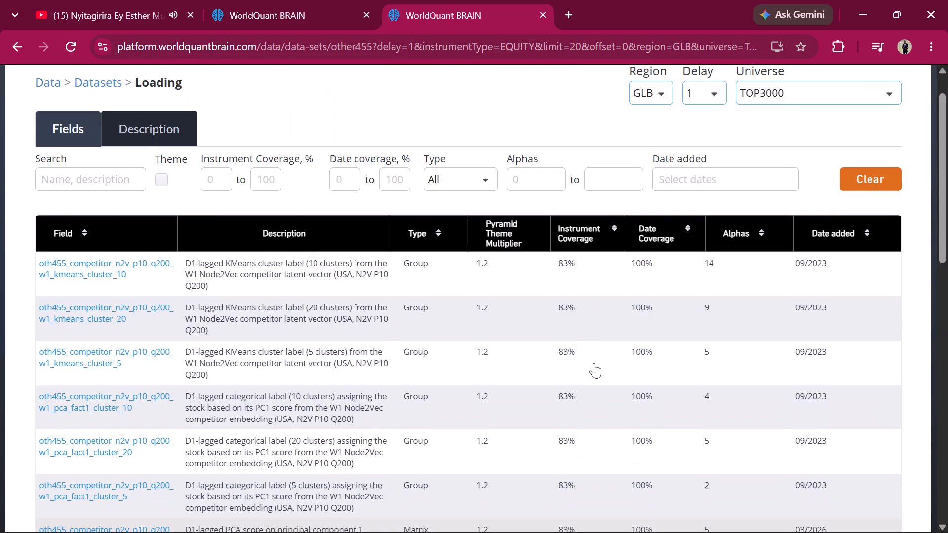
Open the Intraday FX rates dataset and copy the field names oth496_beta_500_beta_ray, oth496_beta_500_beta_indu and oth496_beta_250_beta_ccmp_65.
{"action": "left_click", "coordinate": [14, 47]}
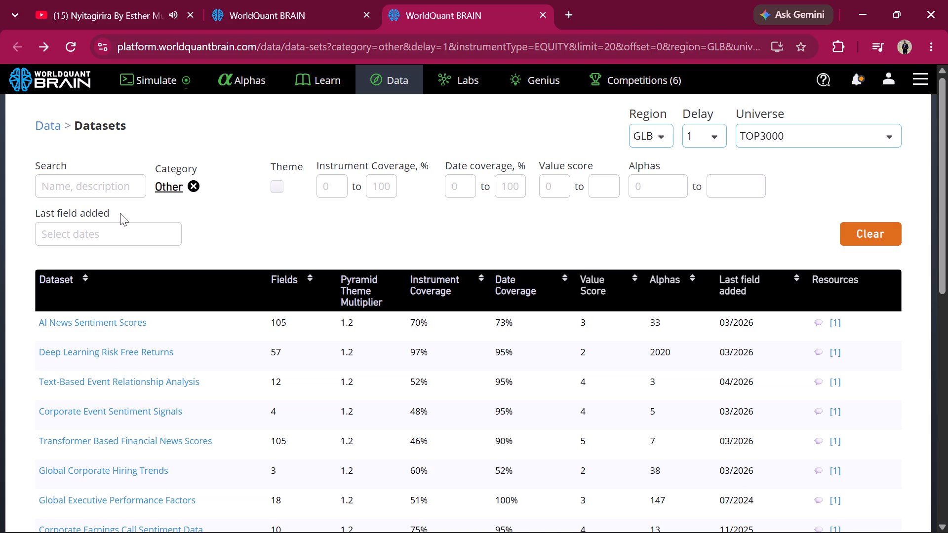
{"action": "scroll", "coordinate": [342, 397], "scroll_direction": "down", "scroll_amount": 5}
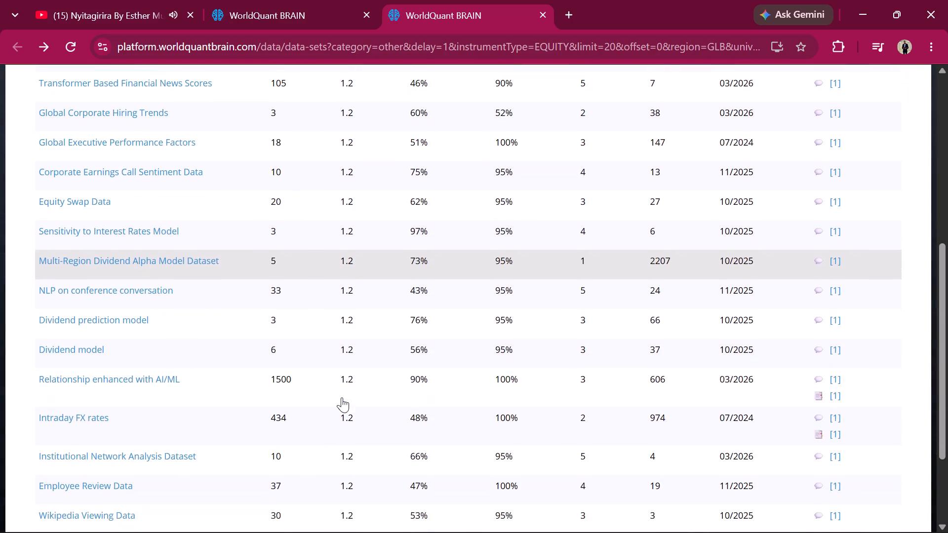
{"action": "scroll", "coordinate": [342, 397], "scroll_direction": "down", "scroll_amount": 2}
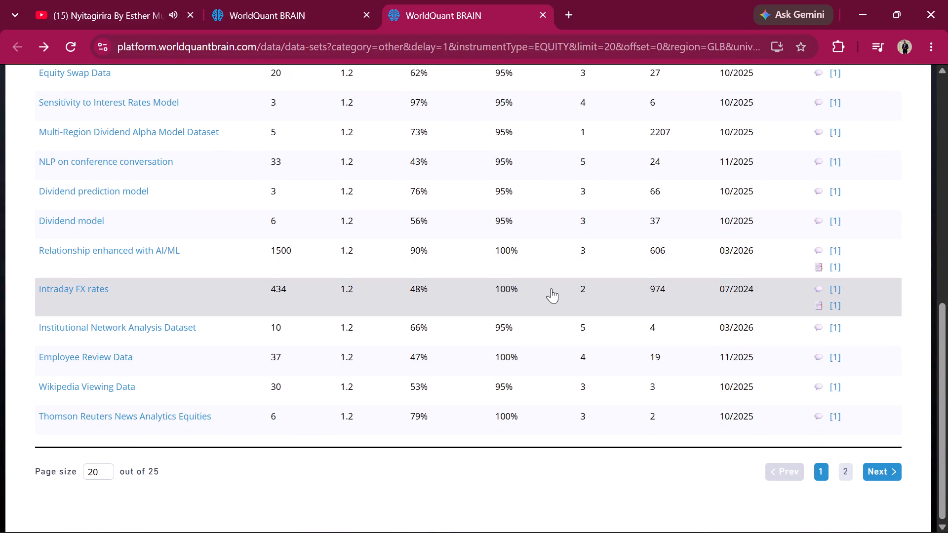
{"action": "left_click", "coordinate": [551, 288]}
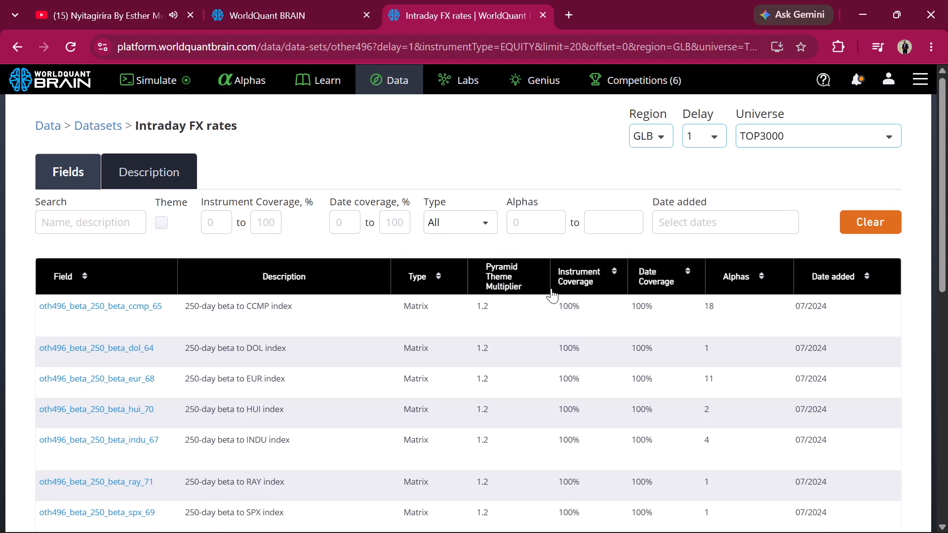
{"action": "scroll", "coordinate": [551, 288], "scroll_direction": "down", "scroll_amount": 6}
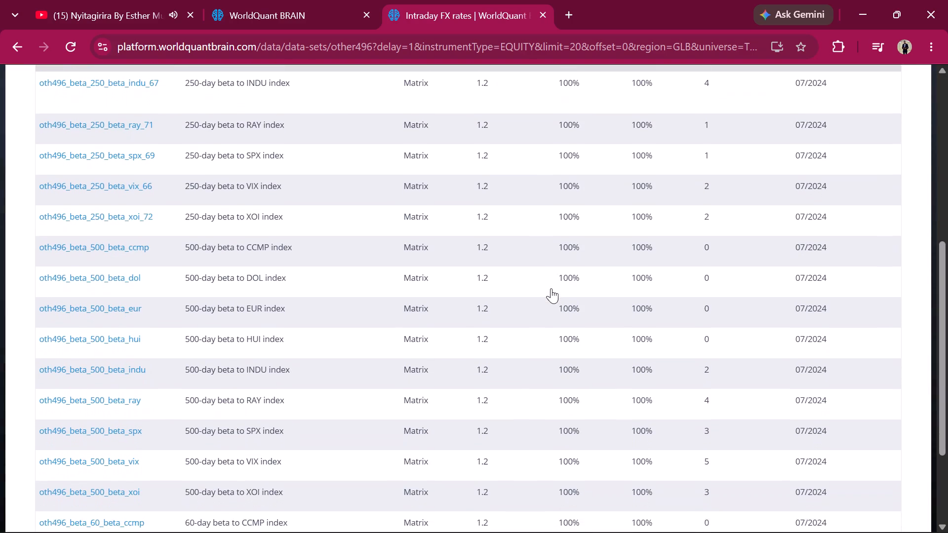
{"action": "scroll", "coordinate": [551, 288], "scroll_direction": "down", "scroll_amount": 2}
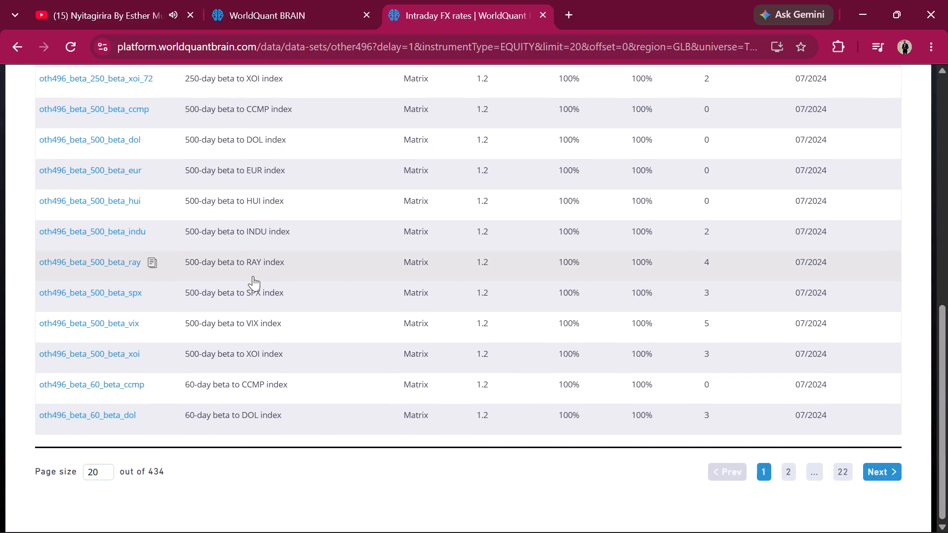
{"action": "left_click", "coordinate": [152, 266]}
{"action": "scroll", "coordinate": [152, 266], "scroll_direction": "up", "scroll_amount": 1}
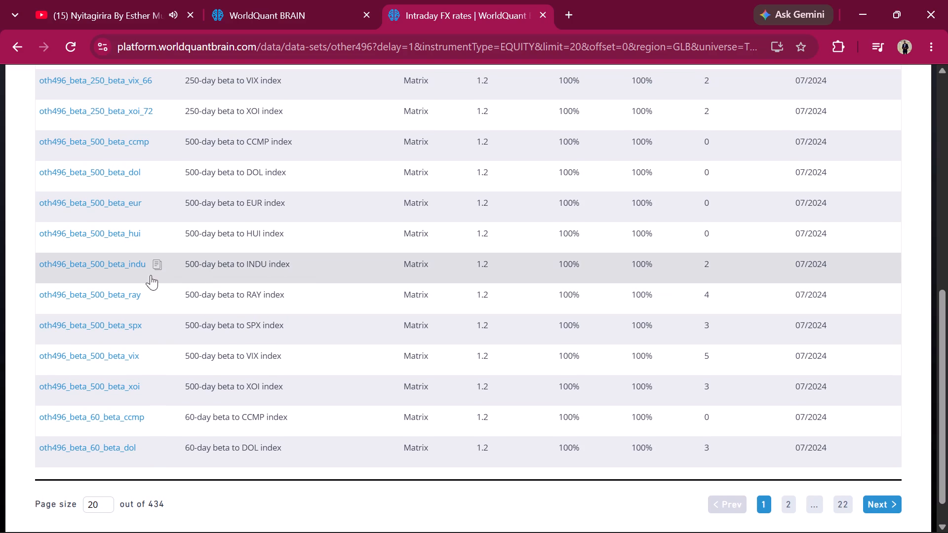
{"action": "left_click", "coordinate": [161, 261]}
{"action": "scroll", "coordinate": [161, 261], "scroll_direction": "up", "scroll_amount": 4}
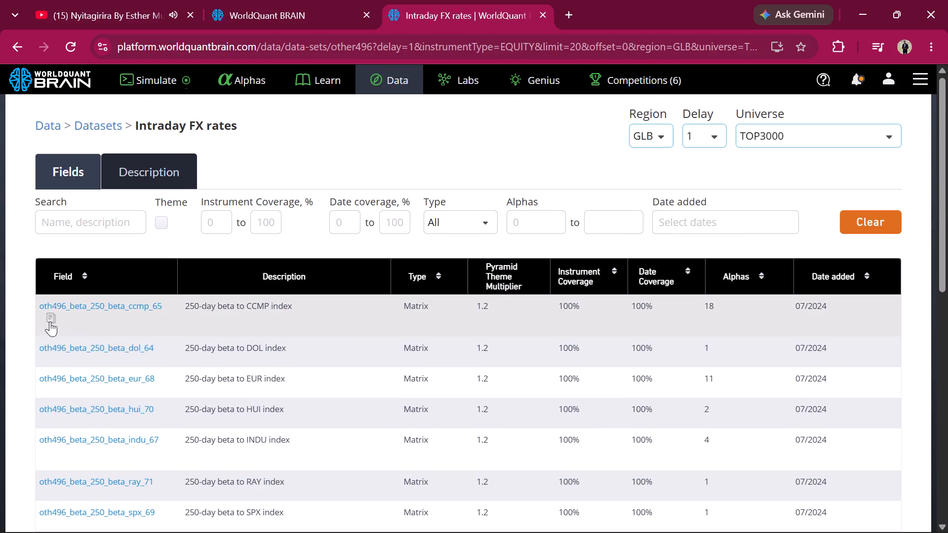
{"action": "left_click", "coordinate": [50, 321]}
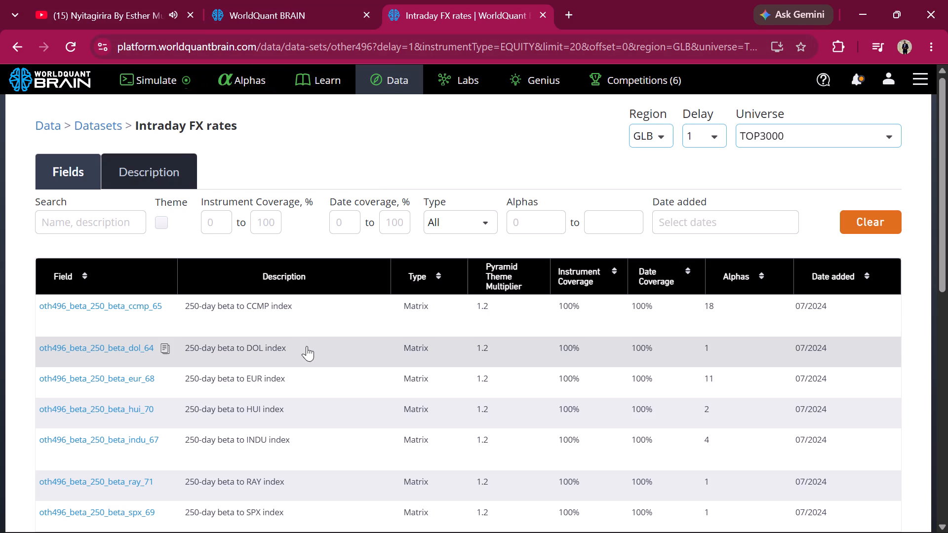
Replace avg_work_life_balance_score in the Simulation 51 expression with oth496_beta_250_beta_ccmp_65.
{"action": "left_click", "coordinate": [260, 17]}
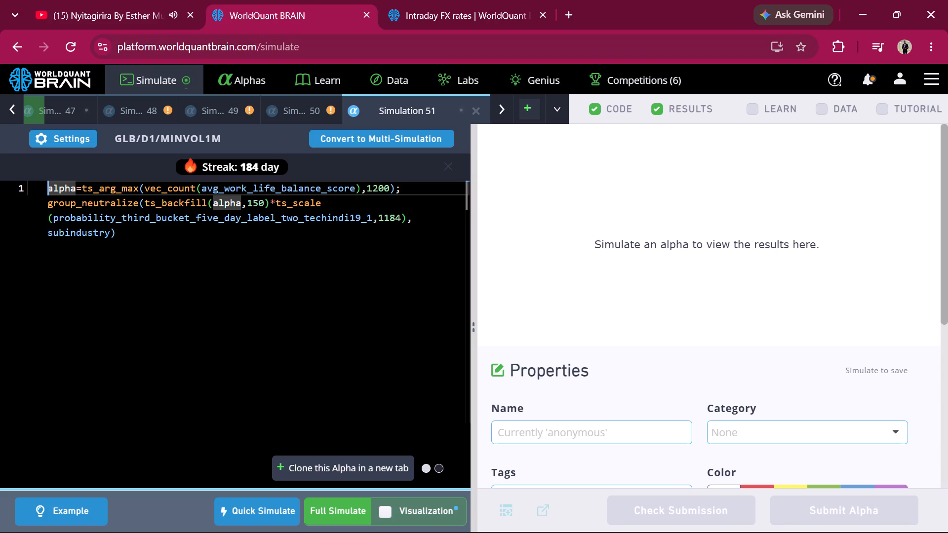
{"action": "double_click", "coordinate": [356, 188]}
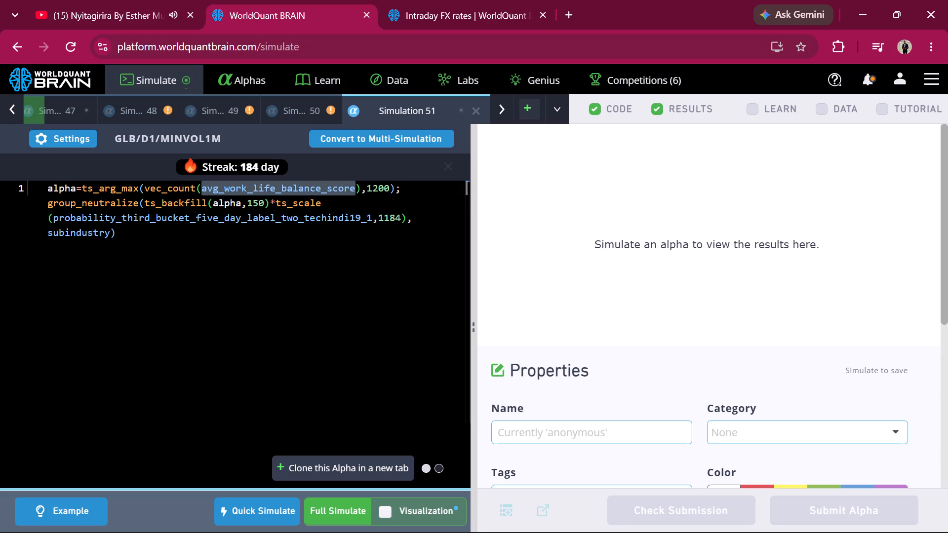
{"action": "key", "text": "super+v"}
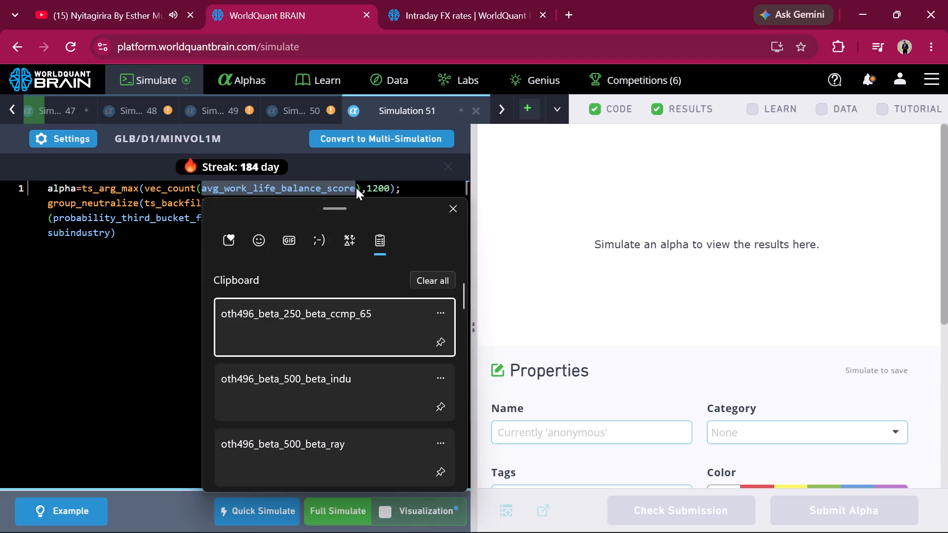
{"action": "left_click", "coordinate": [366, 342]}
{"action": "key", "text": "ctrl+v"}
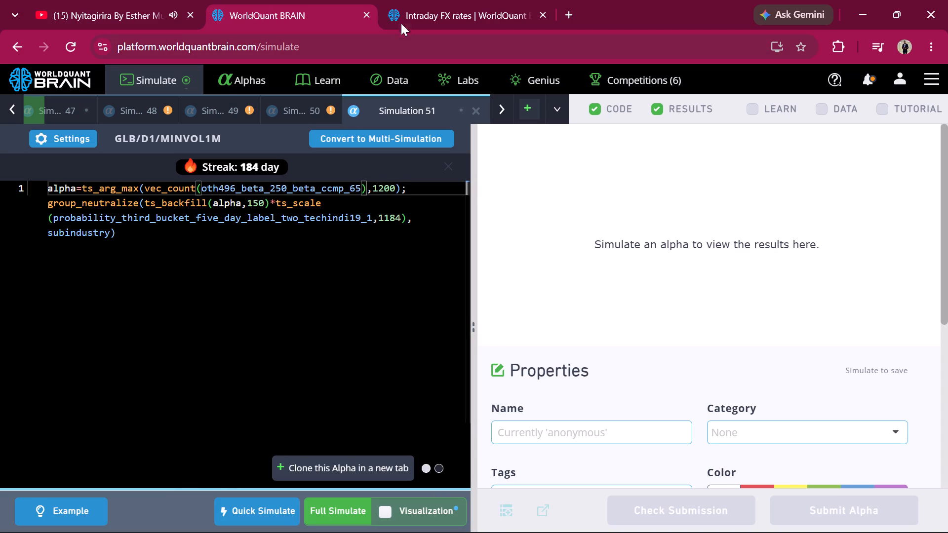
Check the field's type in the Intraday FX rates dataset and replace vec_count with ts_scale in the Simulation 51 expression.
{"action": "left_click", "coordinate": [435, 5]}
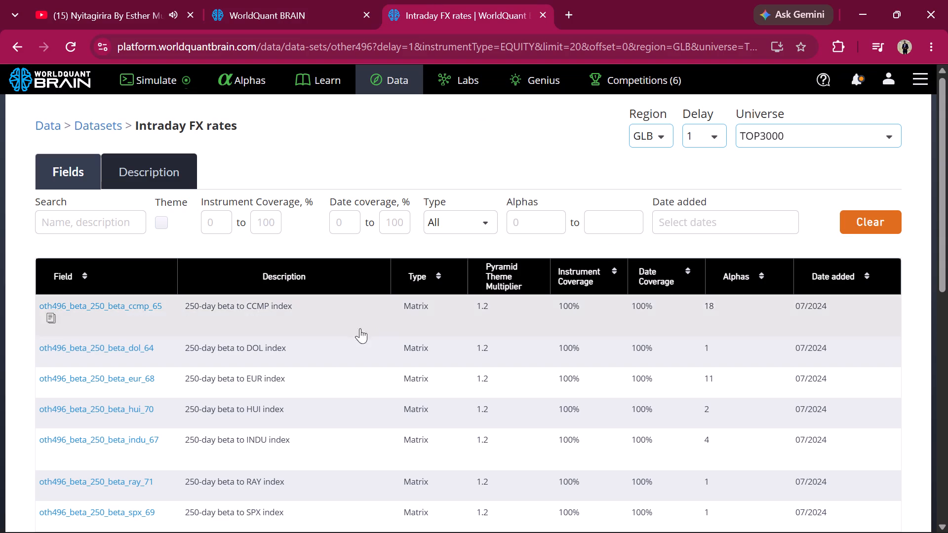
{"action": "scroll", "coordinate": [331, 389], "scroll_direction": "down", "scroll_amount": 9}
{"action": "scroll", "coordinate": [331, 389], "scroll_direction": "up", "scroll_amount": 6}
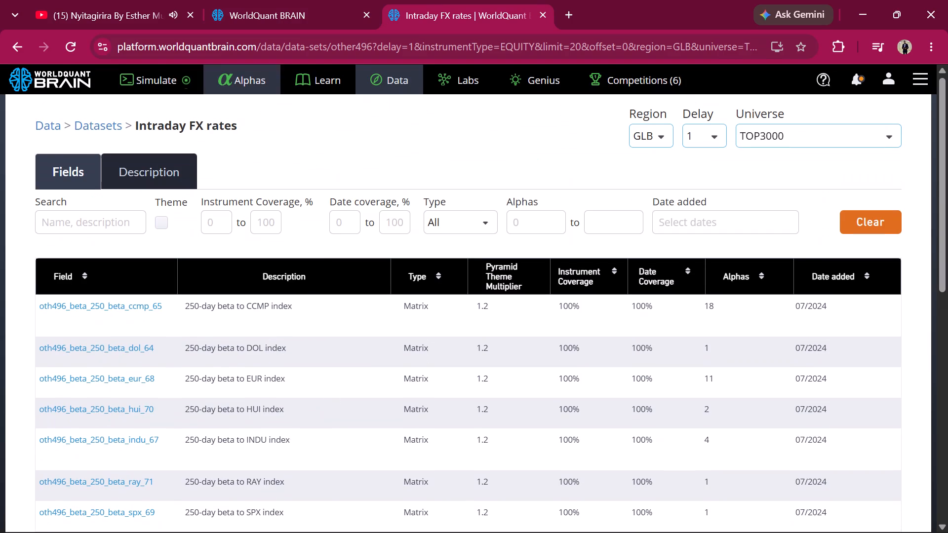
{"action": "left_click", "coordinate": [229, 4]}
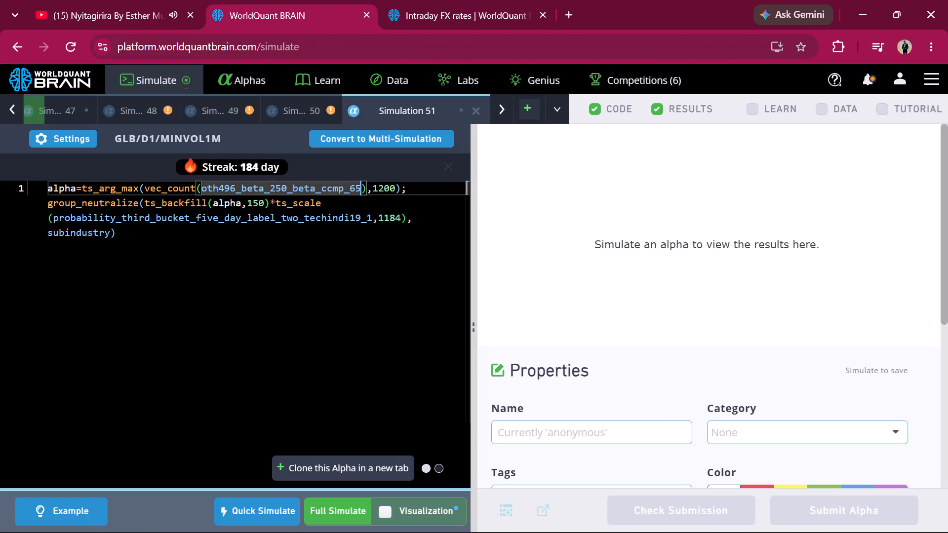
{"action": "double_click", "coordinate": [194, 191]}
{"action": "key", "text": "BackSpace"}
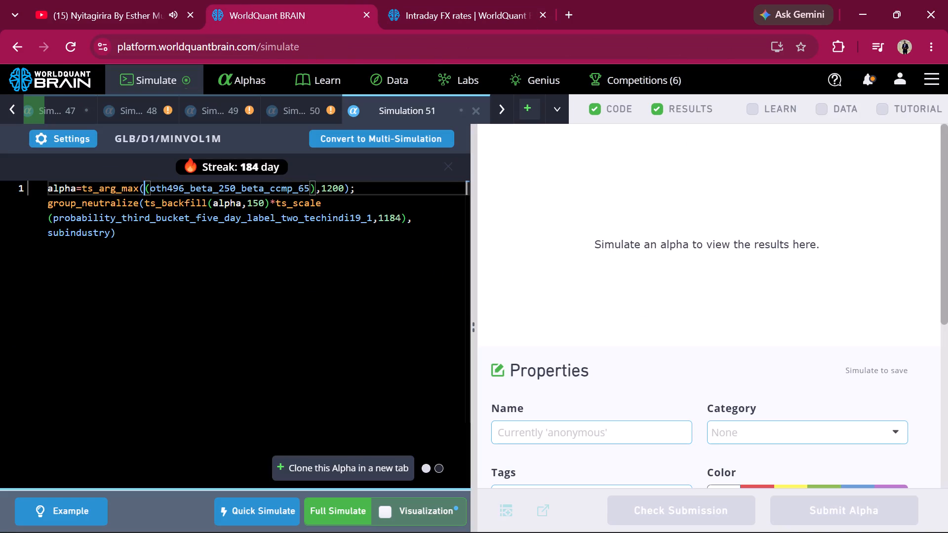
{"action": "type", "text": "ts"}
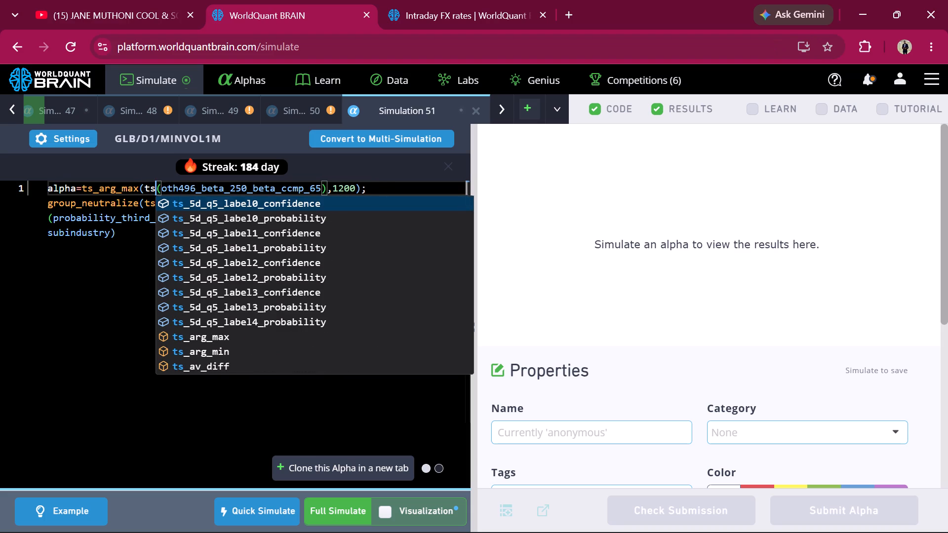
{"action": "key", "text": "shift+underscore"}
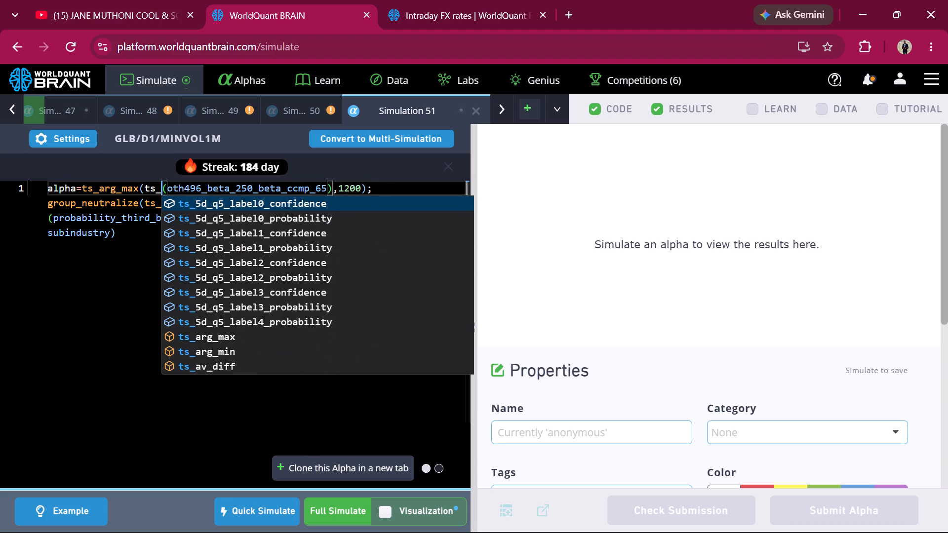
{"action": "type", "text": "sca"}
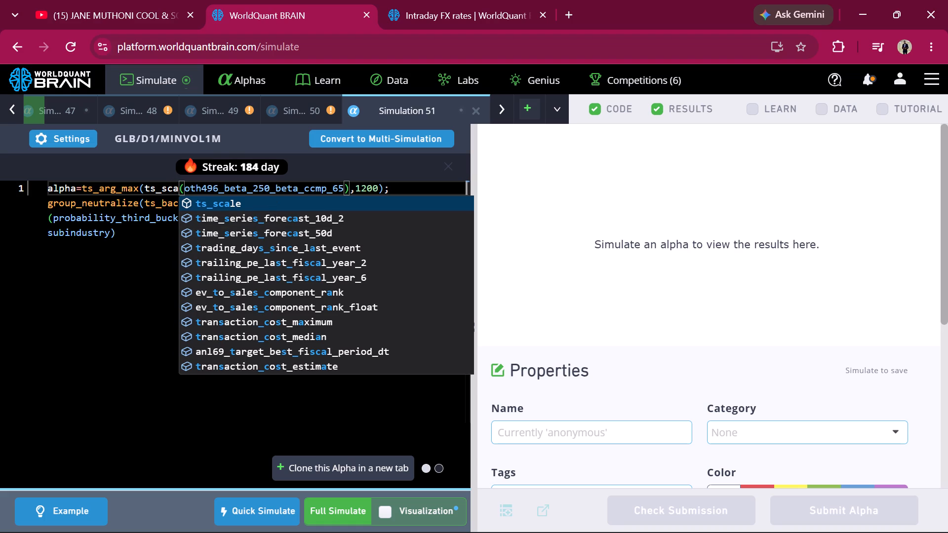
{"action": "left_click_drag", "start_coordinate": [273, 192], "coordinate": [176, 188]}
{"action": "left_click", "coordinate": [176, 188]}
{"action": "type", "text": "le"}
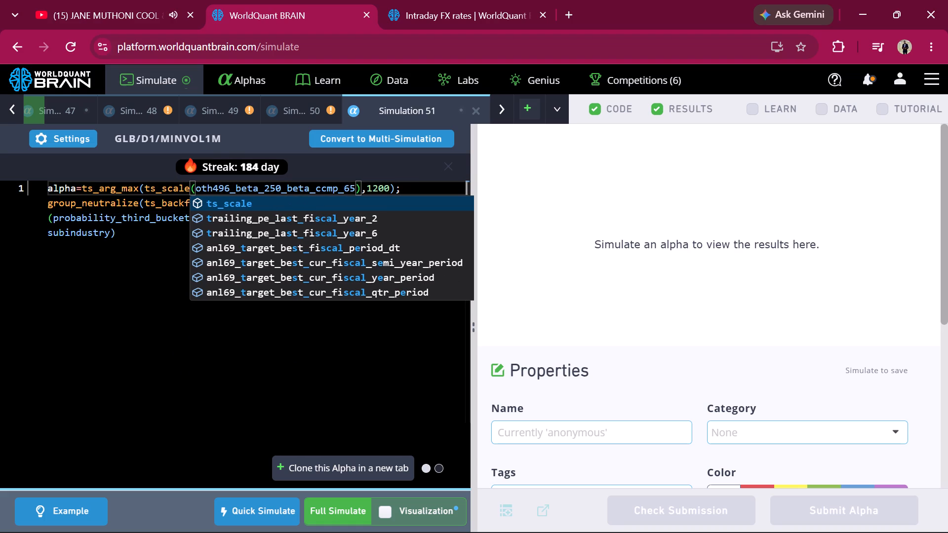
Add a 1700 lookback to the ts_scale around oth496_beta_250_beta_ccmp_65 and run a full simulation of Simulation 51.
{"action": "left_click", "coordinate": [350, 190]}
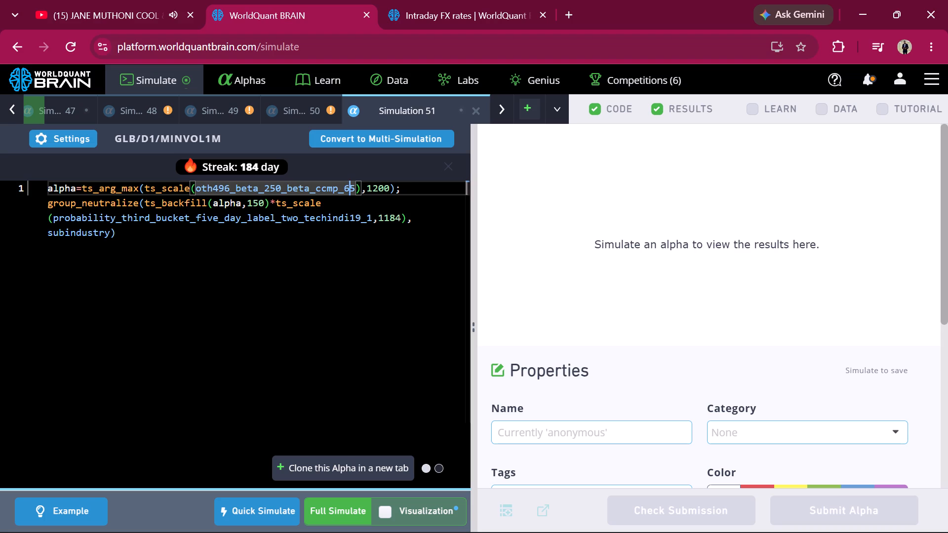
{"action": "left_click", "coordinate": [354, 187]}
{"action": "key", "text": "comma"}
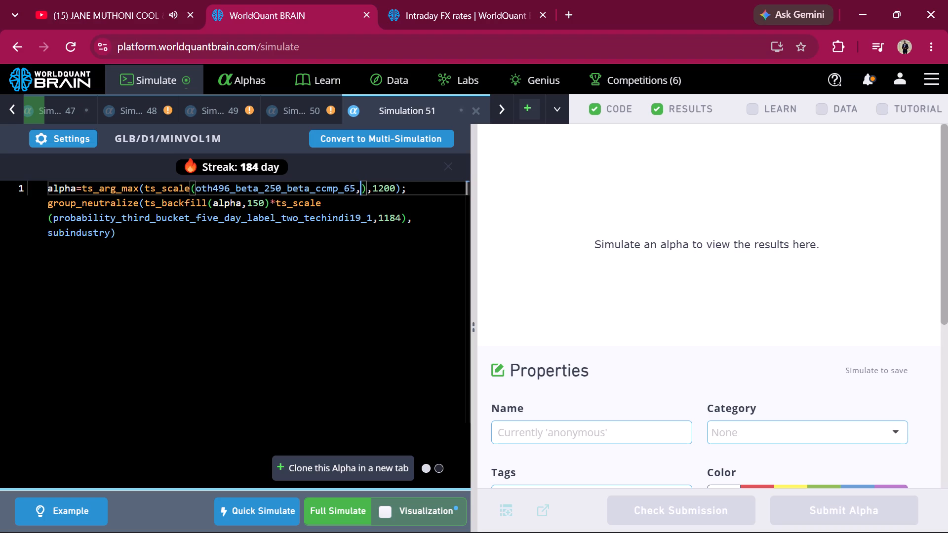
{"action": "key", "text": "5"}
{"action": "key", "text": "BackSpace"}
{"action": "key", "text": "1"}
{"action": "type", "text": "700"}
{"action": "left_click", "coordinate": [329, 506]}
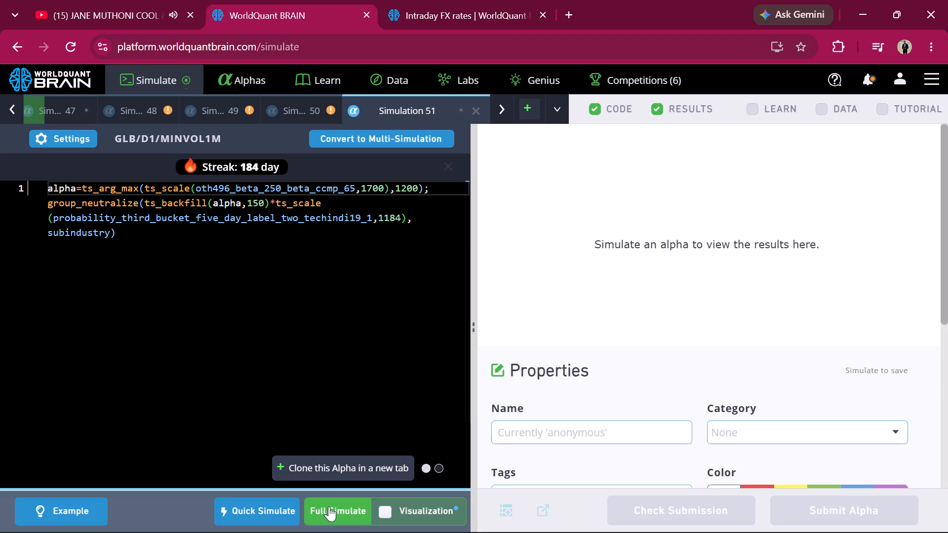
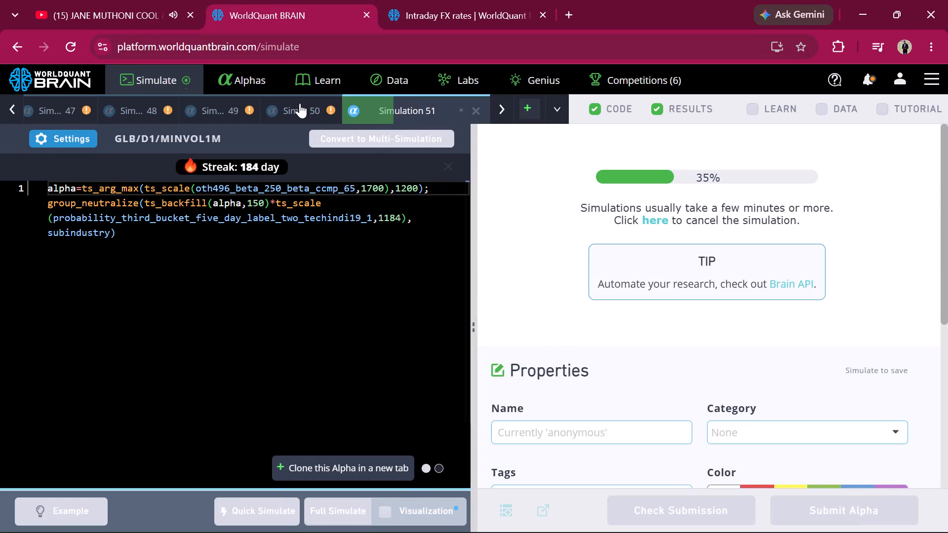
Reveal the test period of Simulation 50 and examine its IS Summary for the IS period.
{"action": "left_click", "coordinate": [300, 98]}
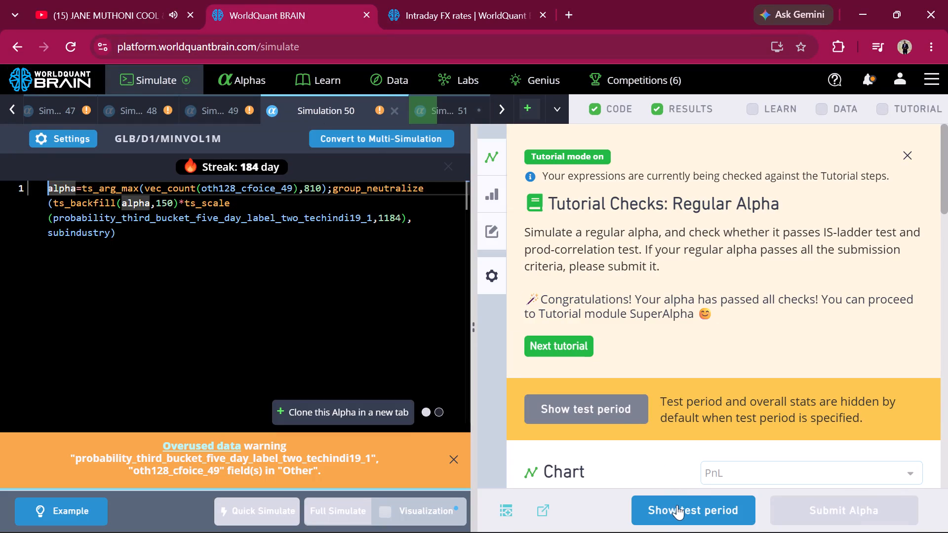
{"action": "left_click", "coordinate": [676, 504]}
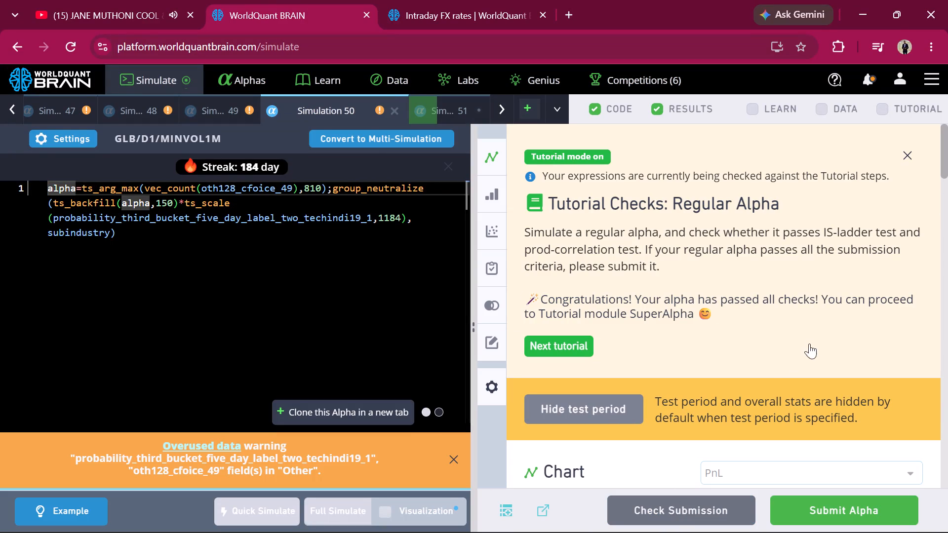
{"action": "scroll", "coordinate": [824, 346], "scroll_direction": "down", "scroll_amount": 3}
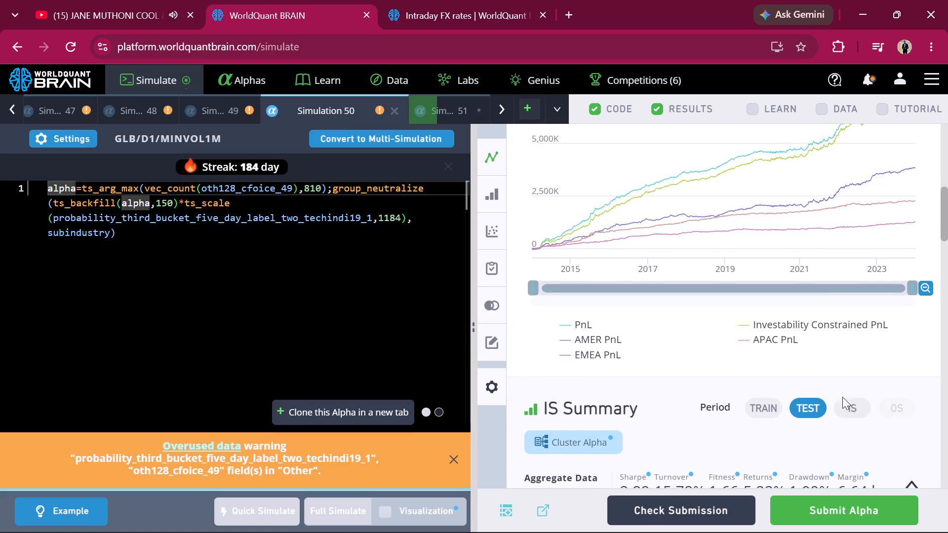
{"action": "left_click", "coordinate": [847, 400]}
{"action": "scroll", "coordinate": [847, 400], "scroll_direction": "down", "scroll_amount": 2}
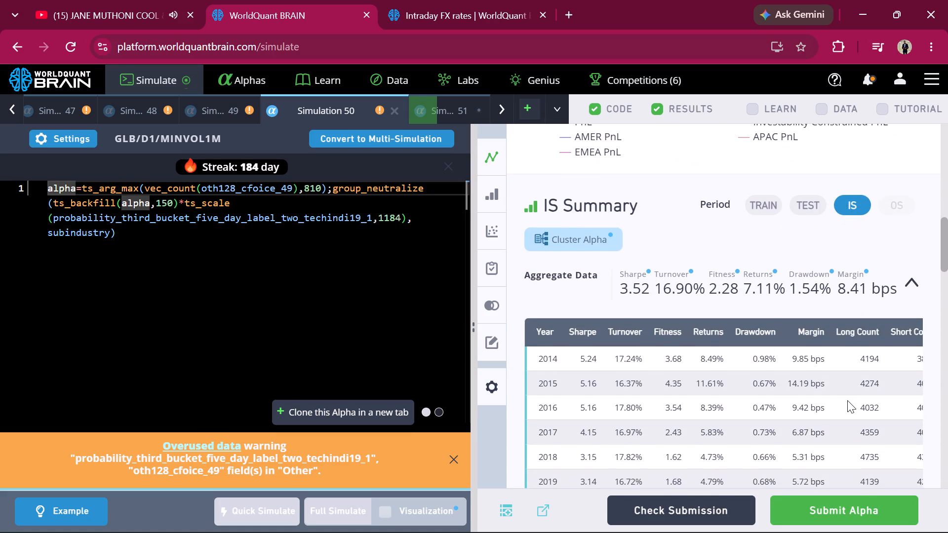
{"action": "scroll", "coordinate": [847, 400], "scroll_direction": "down", "scroll_amount": 12}
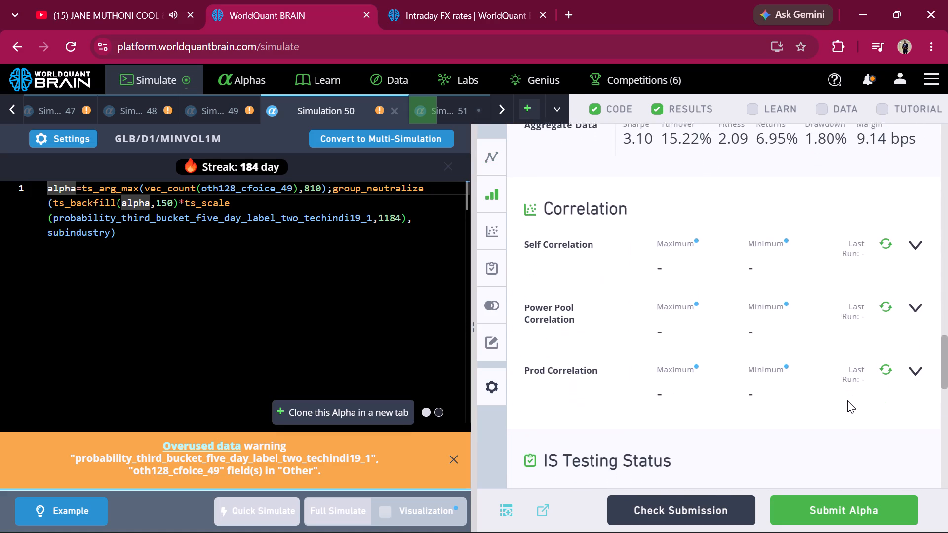
Run the Prod, Power Pool and Self Correlation checks for Simulation 50.
{"action": "scroll", "coordinate": [847, 400], "scroll_direction": "down", "scroll_amount": 1}
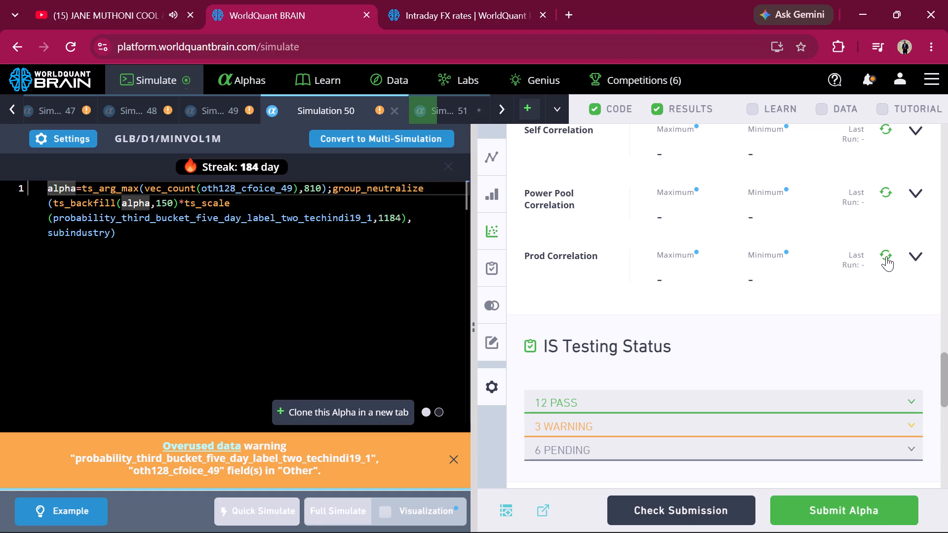
{"action": "left_click", "coordinate": [886, 256]}
{"action": "scroll", "coordinate": [886, 256], "scroll_direction": "up", "scroll_amount": 1}
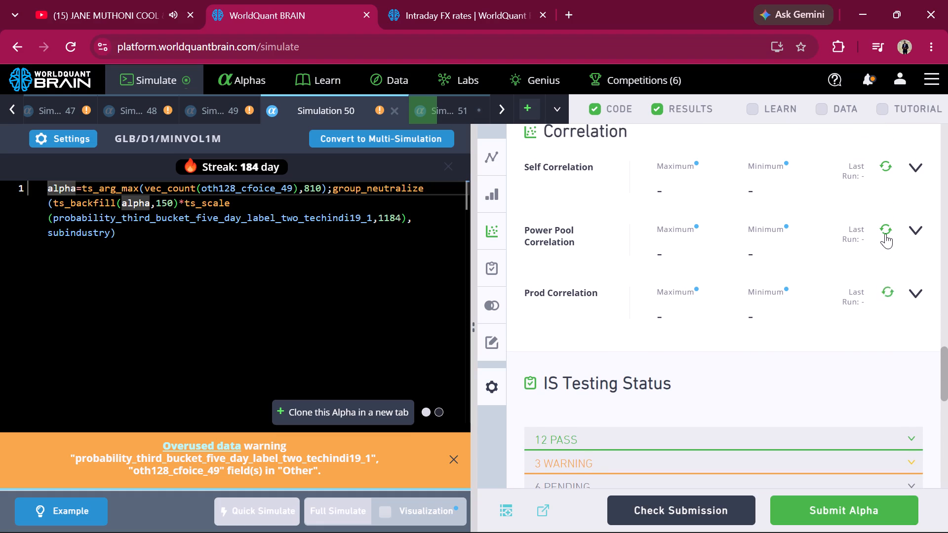
{"action": "left_click", "coordinate": [887, 230]}
{"action": "left_click", "coordinate": [887, 169]}
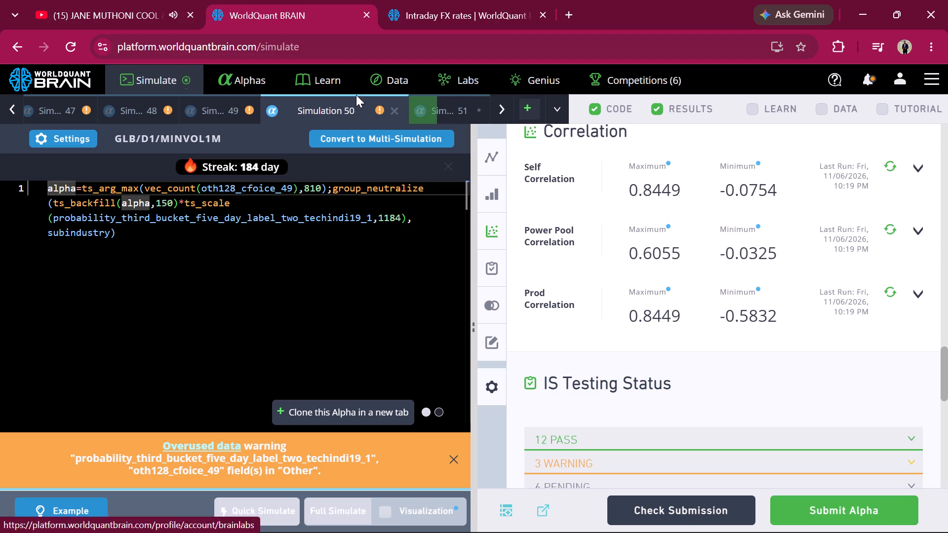
Reveal the test period of Simulation 49 and run its Prod, Power Pool and Self Correlation checks.
{"action": "left_click", "coordinate": [232, 109]}
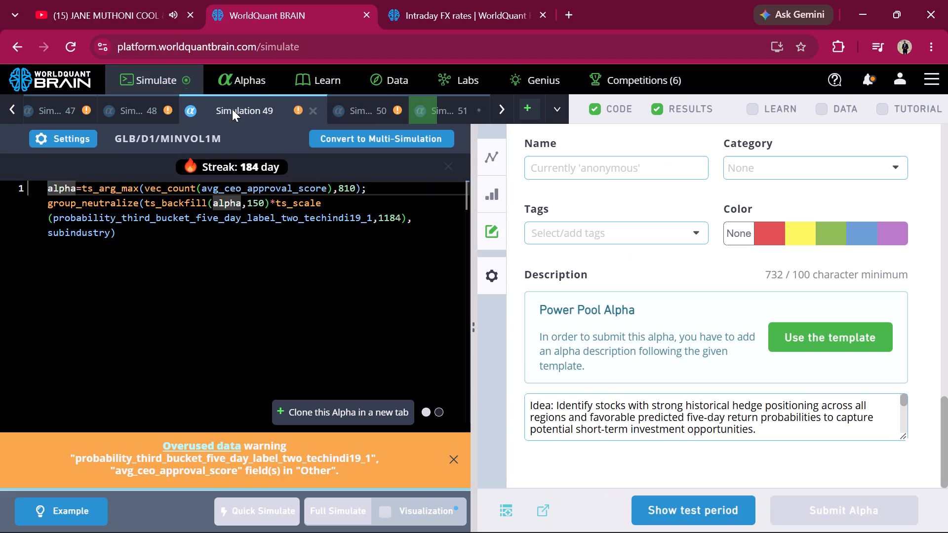
{"action": "left_click", "coordinate": [725, 510]}
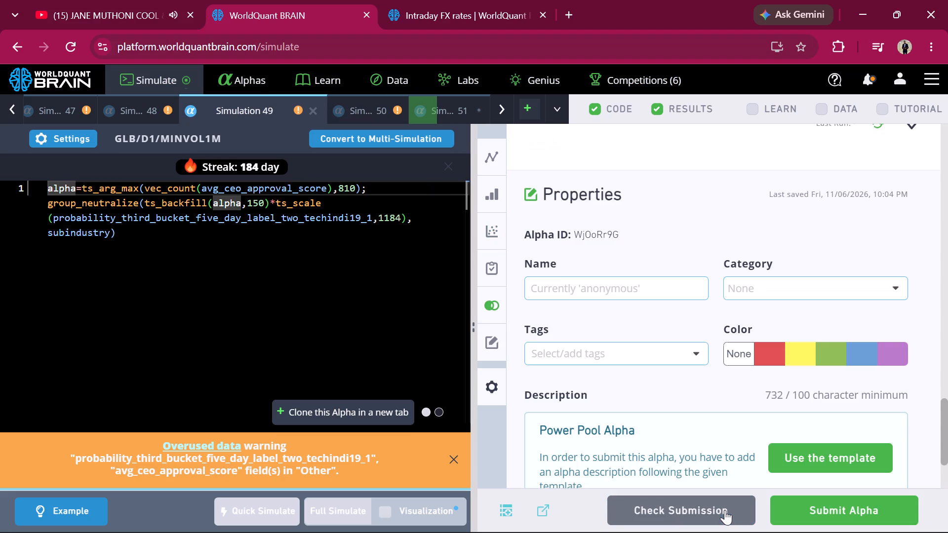
{"action": "scroll", "coordinate": [802, 304], "scroll_direction": "down", "scroll_amount": 8}
{"action": "scroll", "coordinate": [802, 304], "scroll_direction": "up", "scroll_amount": 2}
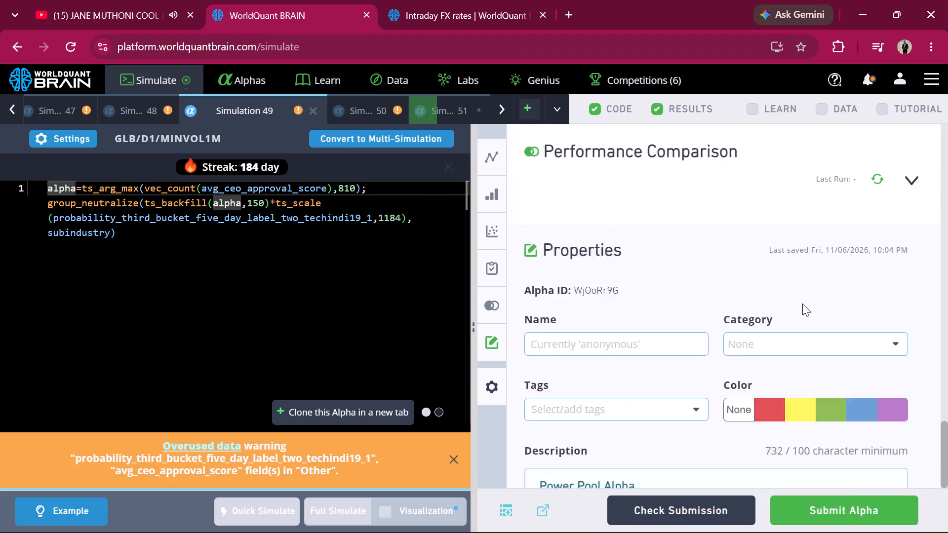
{"action": "scroll", "coordinate": [802, 304], "scroll_direction": "up", "scroll_amount": 3}
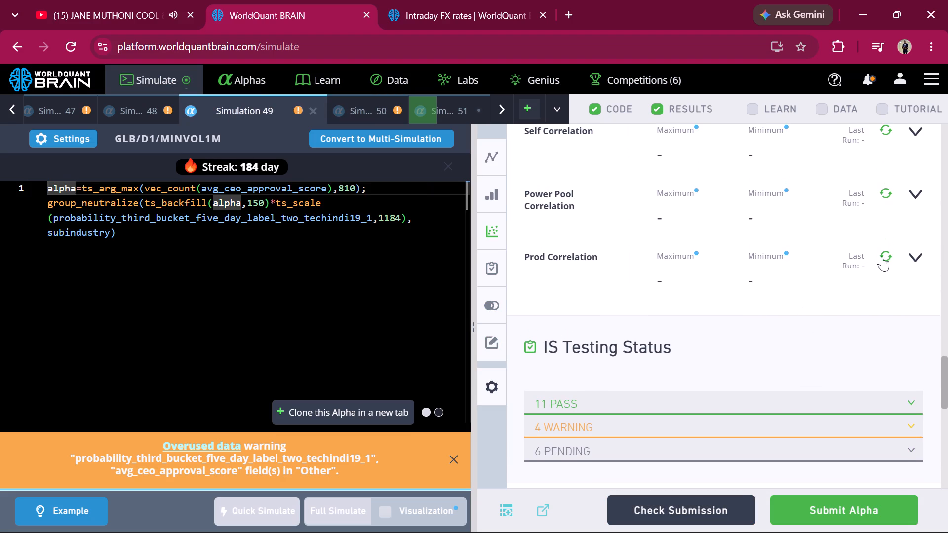
{"action": "left_click", "coordinate": [888, 255]}
{"action": "scroll", "coordinate": [888, 255], "scroll_direction": "up", "scroll_amount": 1}
{"action": "left_click", "coordinate": [888, 255]}
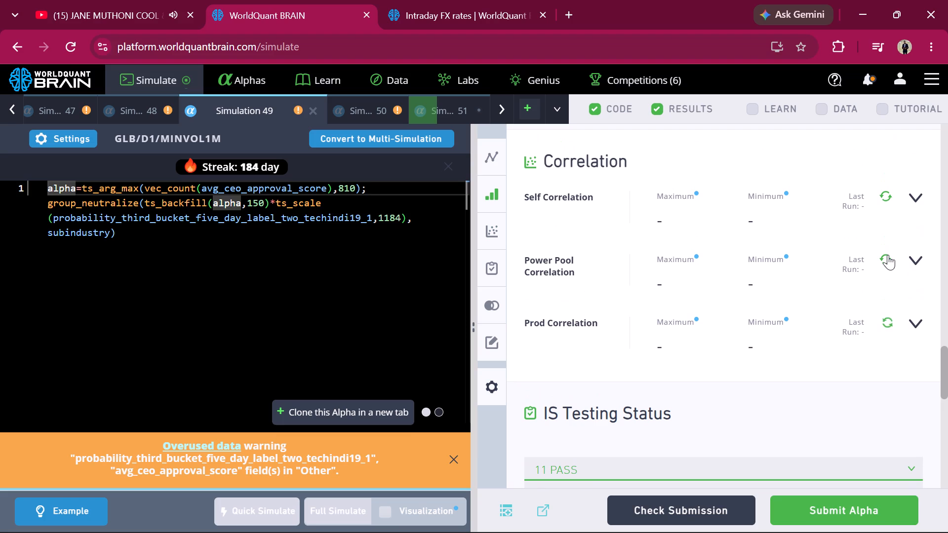
{"action": "left_click", "coordinate": [888, 196]}
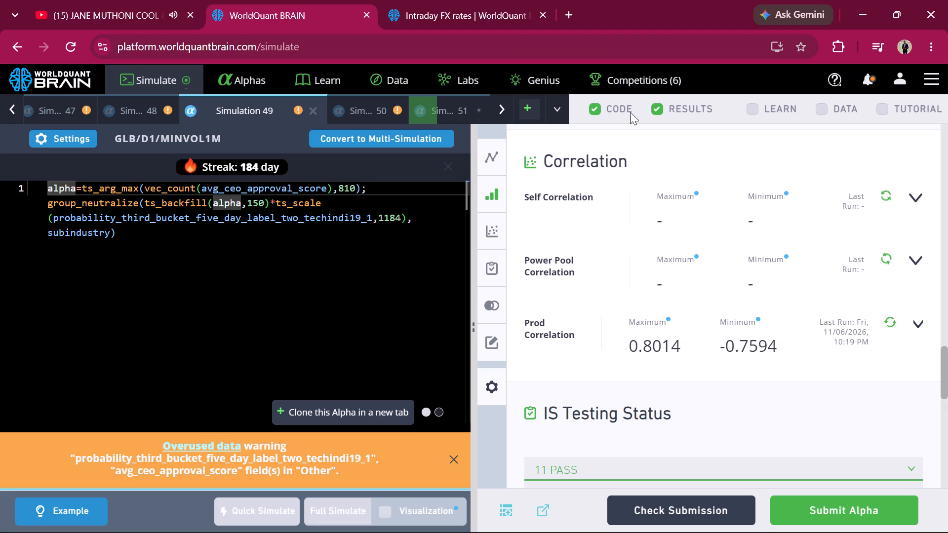
Reveal the test period of Simulation 48 and run its Prod, Power Pool and Self Correlation checks.
{"action": "left_click", "coordinate": [149, 104]}
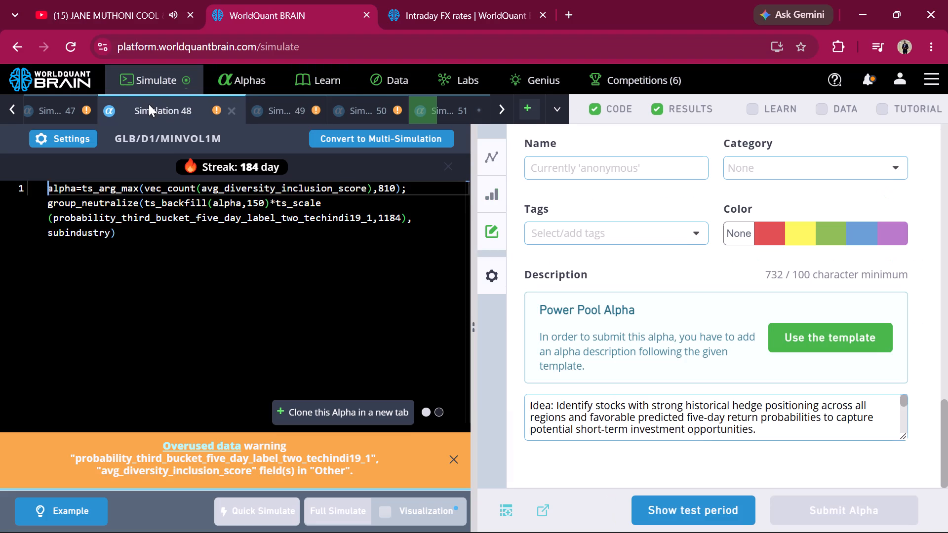
{"action": "left_click", "coordinate": [660, 502]}
{"action": "scroll", "coordinate": [752, 143], "scroll_direction": "up", "scroll_amount": 4}
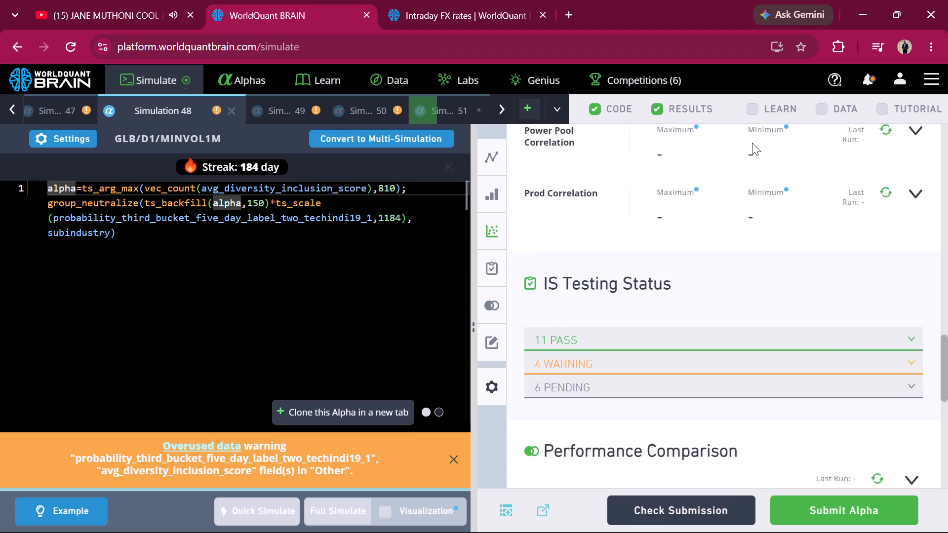
{"action": "scroll", "coordinate": [752, 143], "scroll_direction": "up", "scroll_amount": 3}
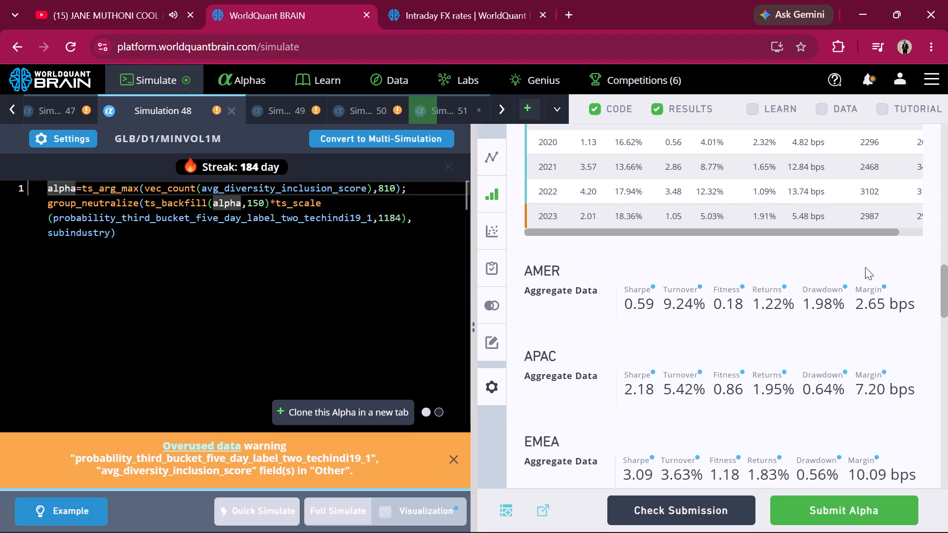
{"action": "scroll", "coordinate": [865, 267], "scroll_direction": "up", "scroll_amount": 6}
{"action": "scroll", "coordinate": [865, 267], "scroll_direction": "down", "scroll_amount": 1}
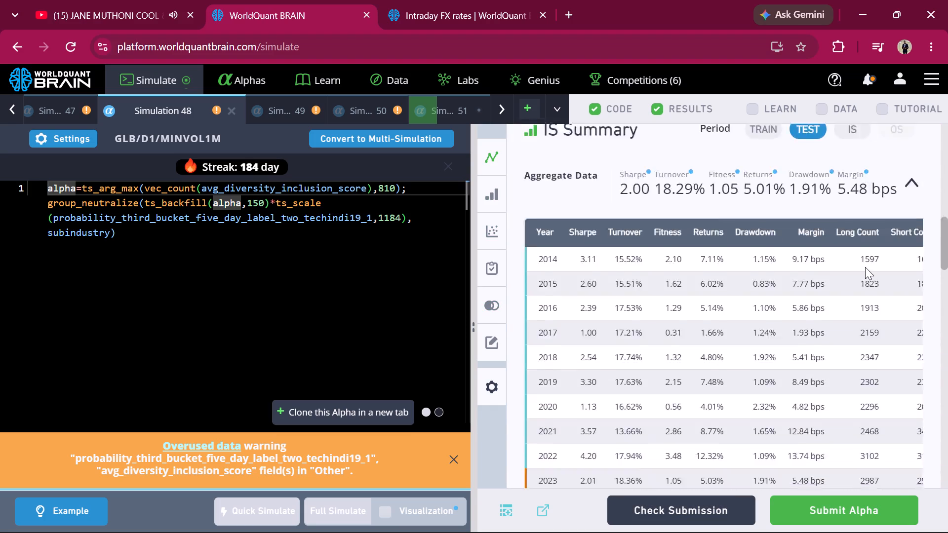
{"action": "scroll", "coordinate": [865, 267], "scroll_direction": "down", "scroll_amount": 6}
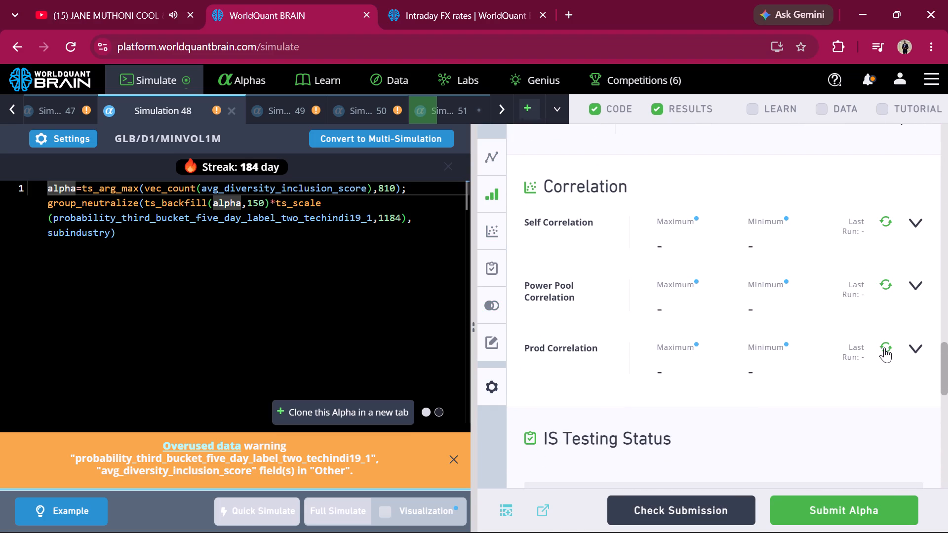
{"action": "left_click", "coordinate": [884, 347]}
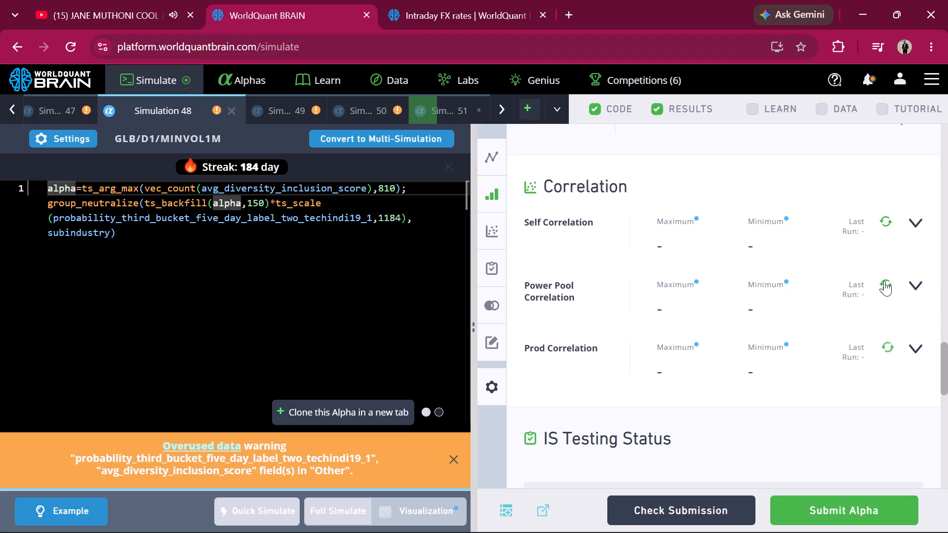
{"action": "left_click", "coordinate": [884, 281]}
{"action": "left_click", "coordinate": [888, 220]}
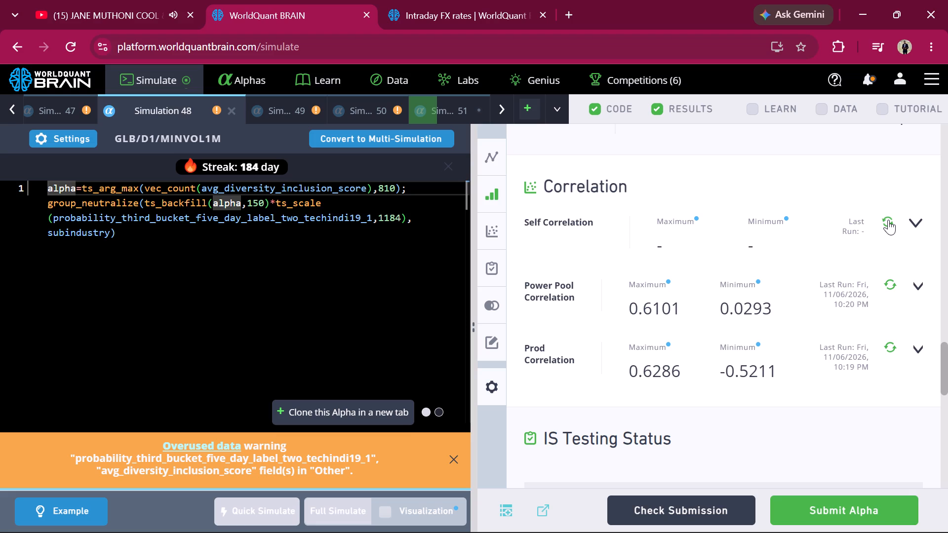
Examine Simulation 48's IS Summary for the IS period, its correlations, testing status and alpha description.
{"action": "scroll", "coordinate": [888, 220], "scroll_direction": "up", "scroll_amount": 6}
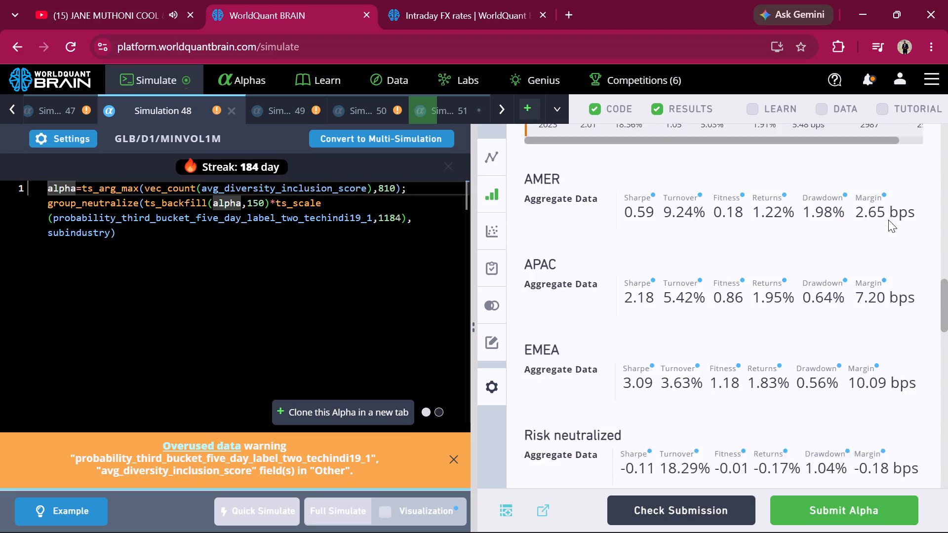
{"action": "scroll", "coordinate": [888, 220], "scroll_direction": "up", "scroll_amount": 5}
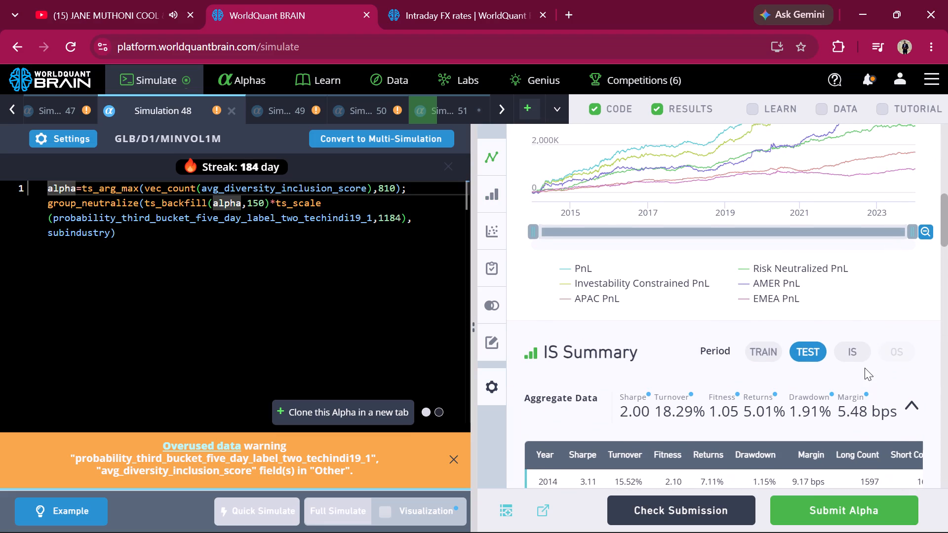
{"action": "left_click", "coordinate": [859, 354]}
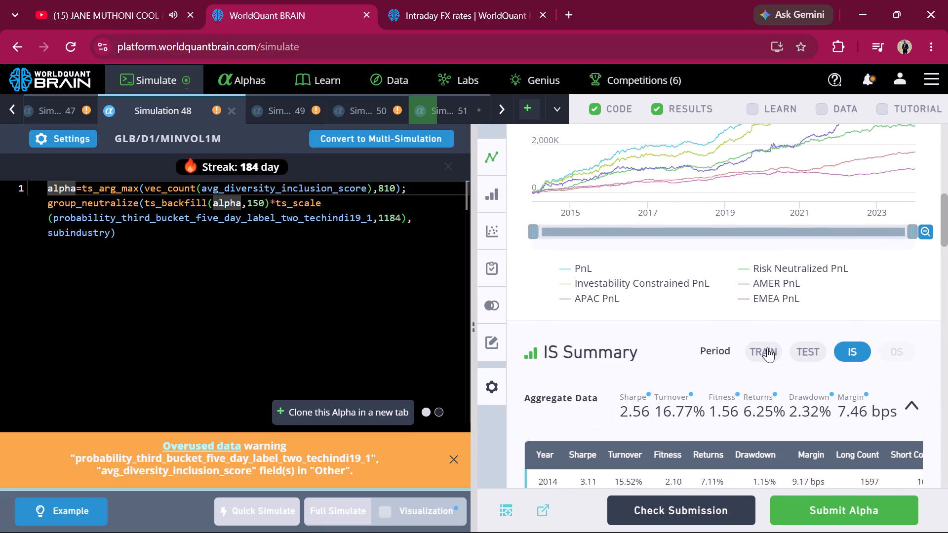
{"action": "scroll", "coordinate": [709, 364], "scroll_direction": "down", "scroll_amount": 9}
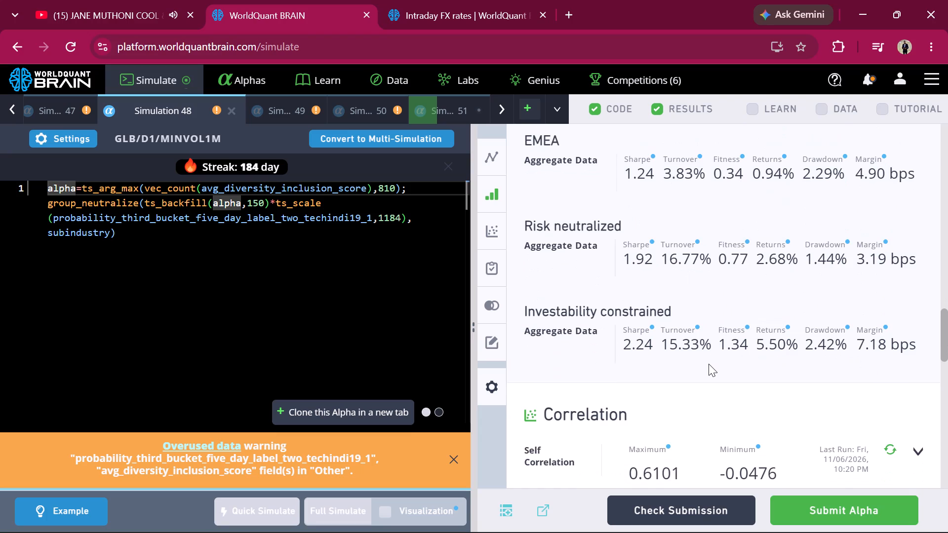
{"action": "scroll", "coordinate": [709, 364], "scroll_direction": "down", "scroll_amount": 6}
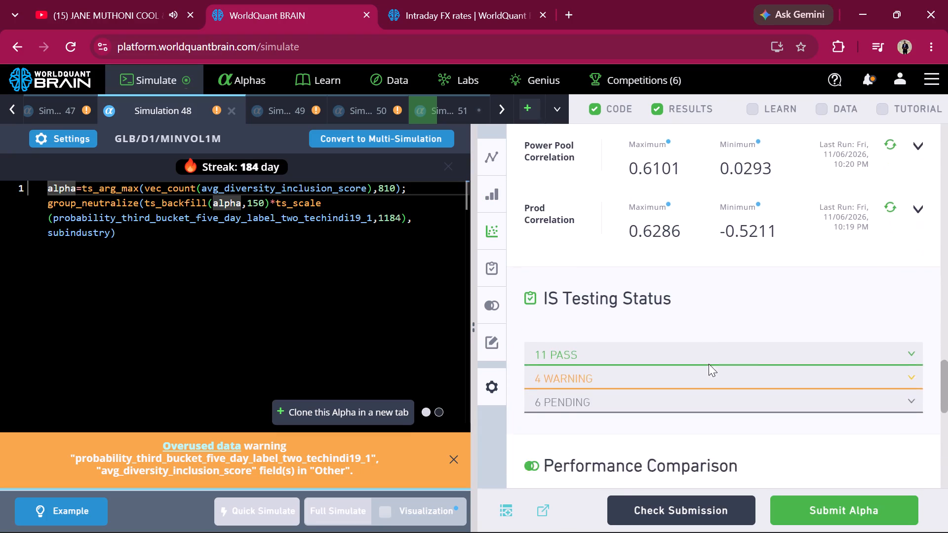
{"action": "scroll", "coordinate": [709, 364], "scroll_direction": "down", "scroll_amount": 7}
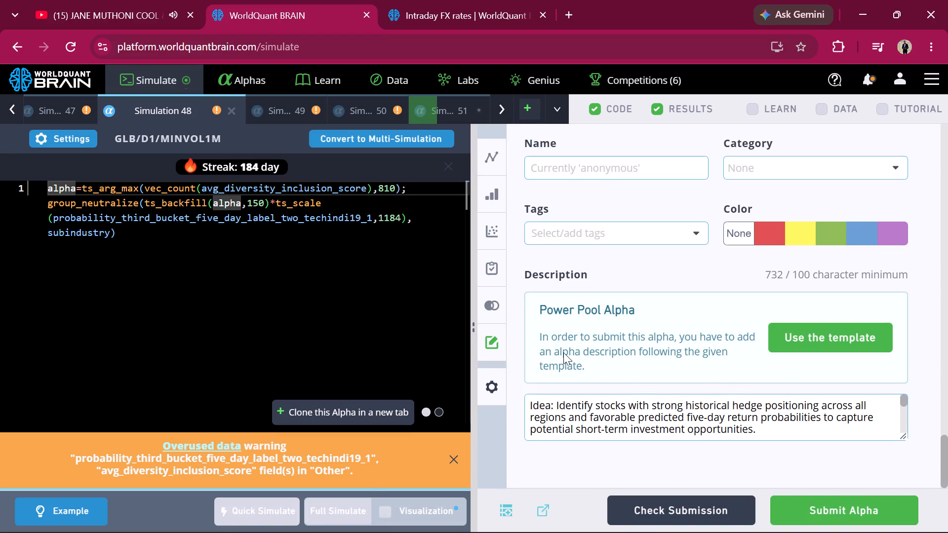
{"action": "triple_click", "coordinate": [116, 229]}
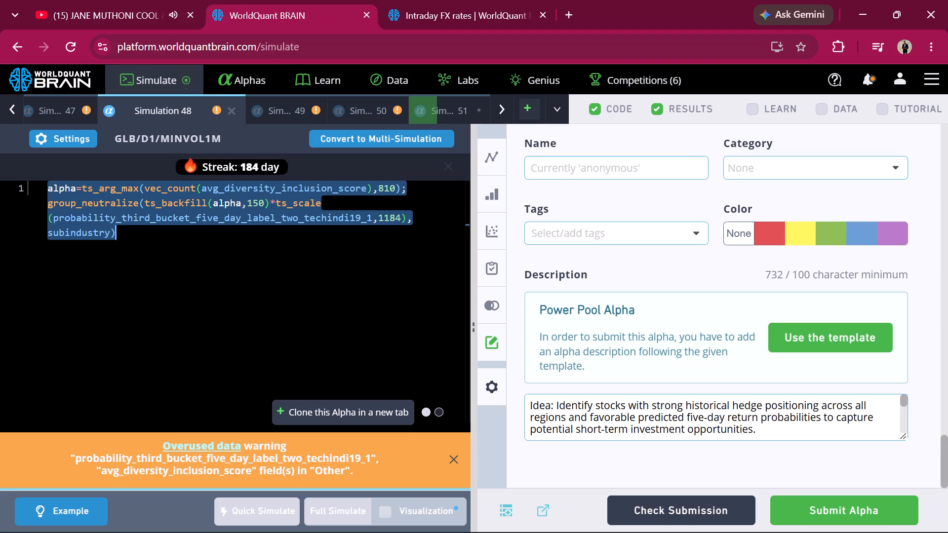
{"action": "key", "text": "ctrl+c"}
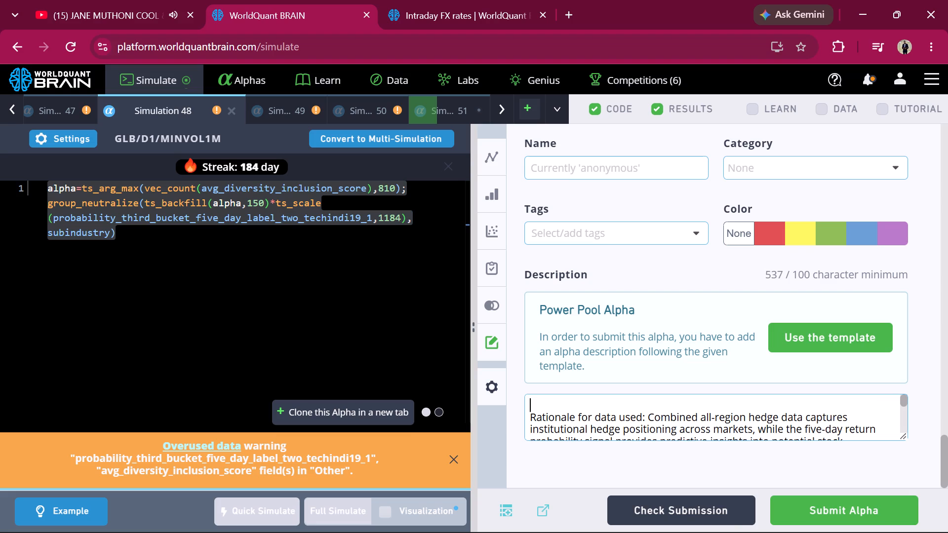
{"action": "scroll", "coordinate": [767, 431], "scroll_direction": "down", "scroll_amount": 2}
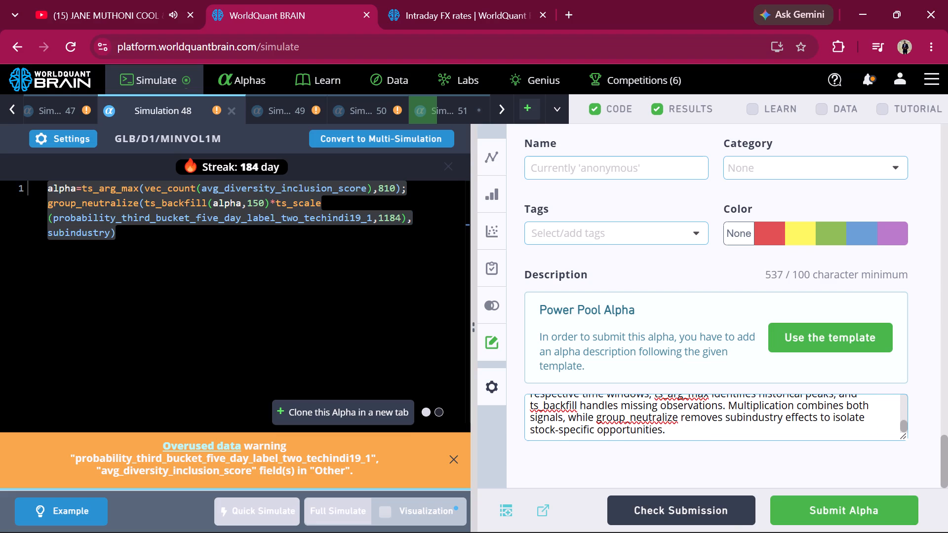
{"action": "left_click_drag", "start_coordinate": [681, 441], "coordinate": [565, 436]}
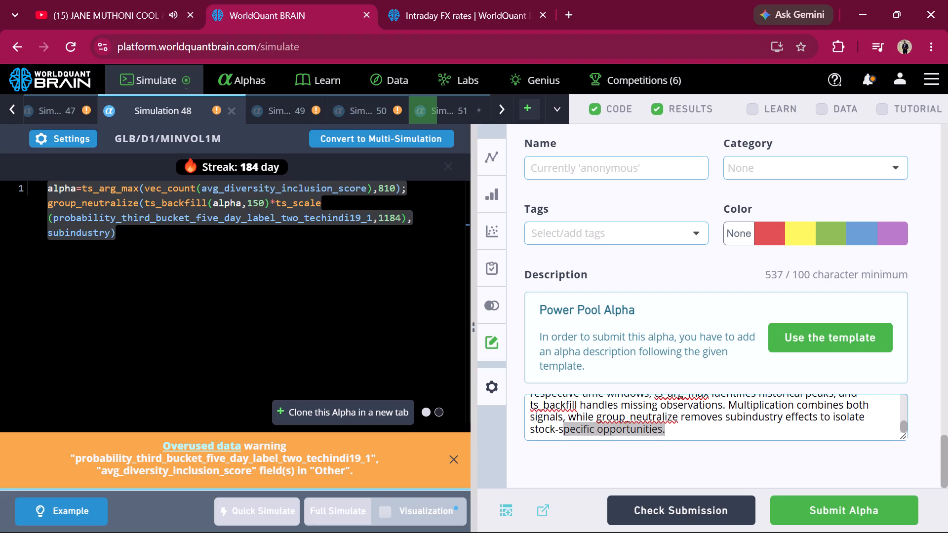
{"action": "left_click_drag", "start_coordinate": [565, 436], "coordinate": [525, 394]}
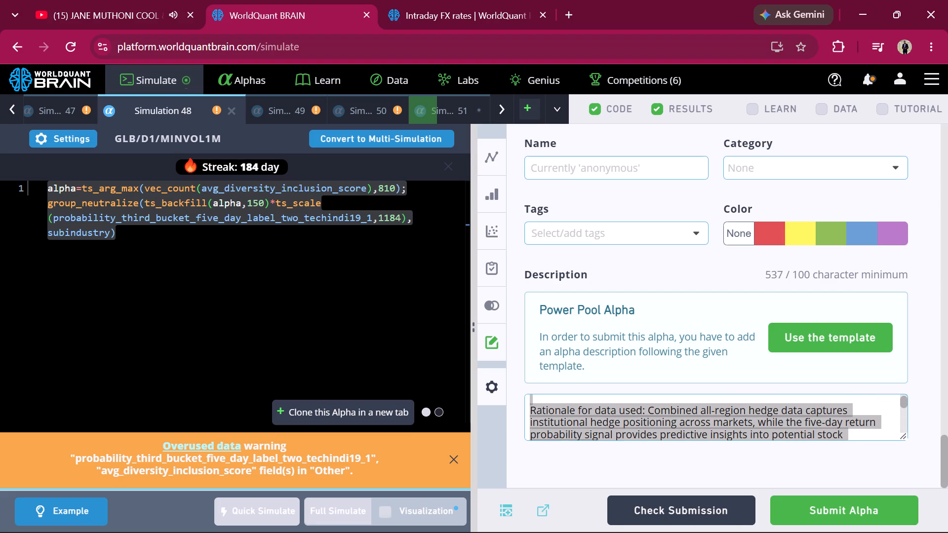
{"action": "key", "text": "BackSpace"}
{"action": "key", "text": "ctrl+v"}
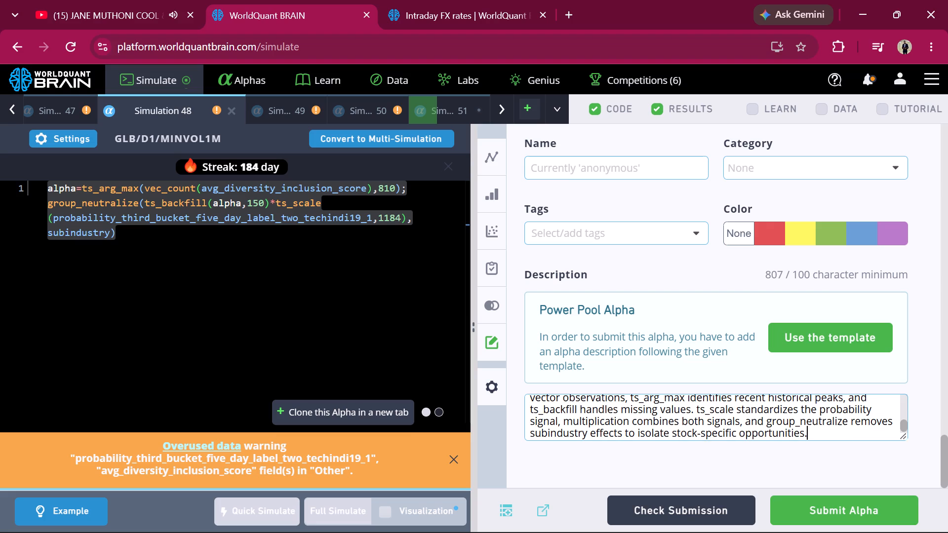
Remove the blank lines above the "Rationale for operators used" and "Rationale for data used" paragraphs in the description.
{"action": "scroll", "coordinate": [525, 394], "scroll_direction": "up", "scroll_amount": 1}
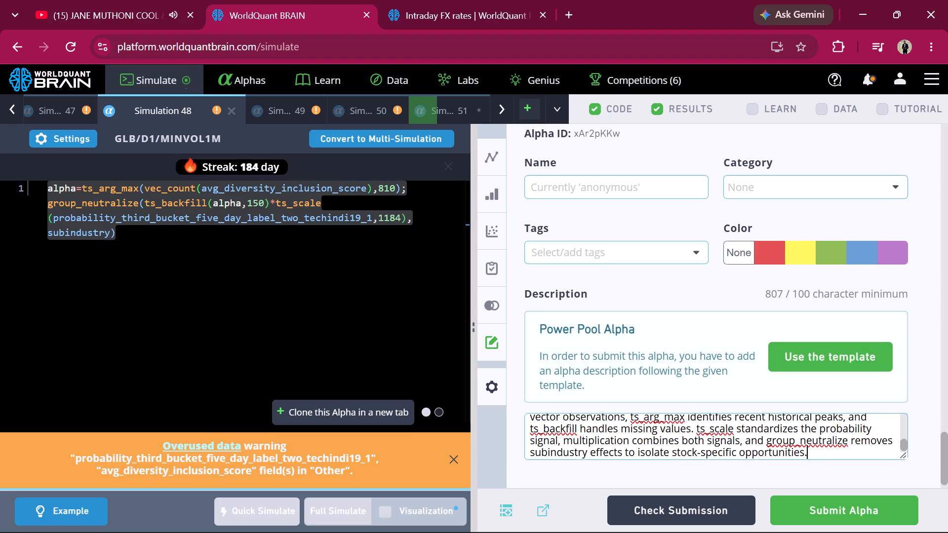
{"action": "scroll", "coordinate": [543, 433], "scroll_direction": "up", "scroll_amount": 1}
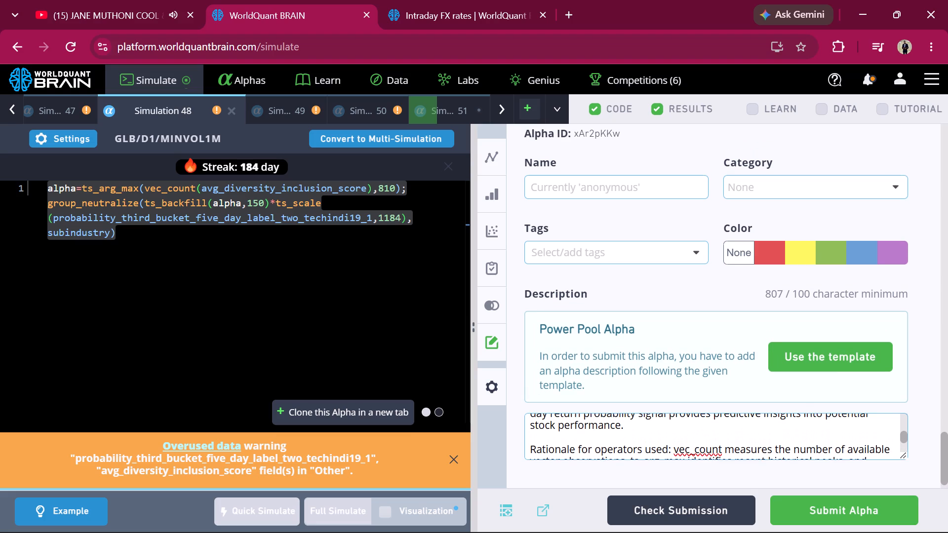
{"action": "left_click", "coordinate": [524, 444]}
{"action": "key", "text": "BackSpace"}
{"action": "scroll", "coordinate": [524, 444], "scroll_direction": "up", "scroll_amount": 1}
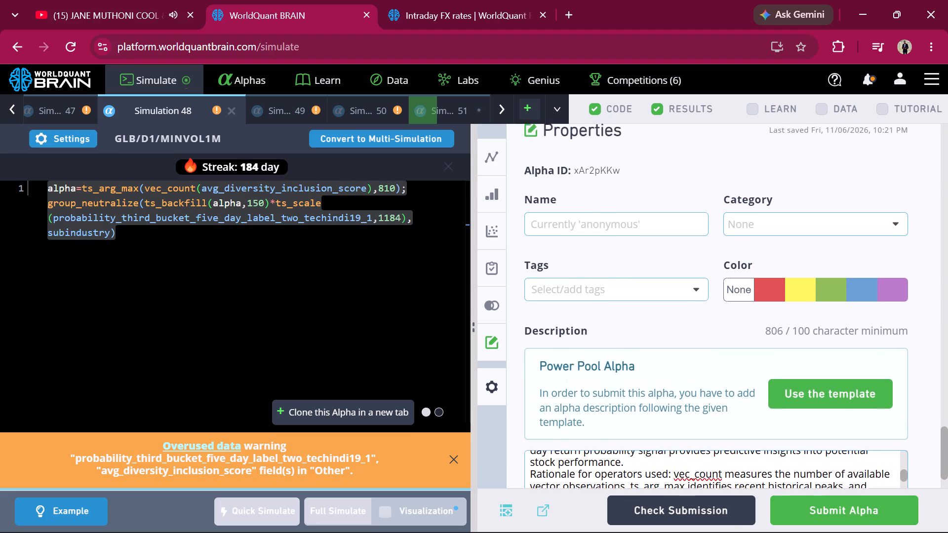
{"action": "scroll", "coordinate": [524, 444], "scroll_direction": "up", "scroll_amount": 1}
{"action": "scroll", "coordinate": [553, 473], "scroll_direction": "up", "scroll_amount": 1}
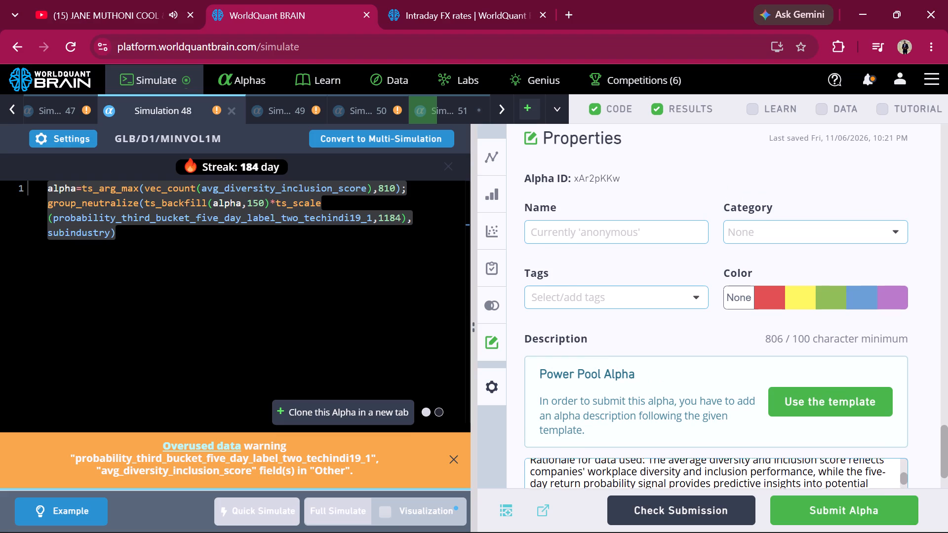
{"action": "scroll", "coordinate": [553, 473], "scroll_direction": "up", "scroll_amount": 1}
{"action": "left_click", "coordinate": [529, 473]}
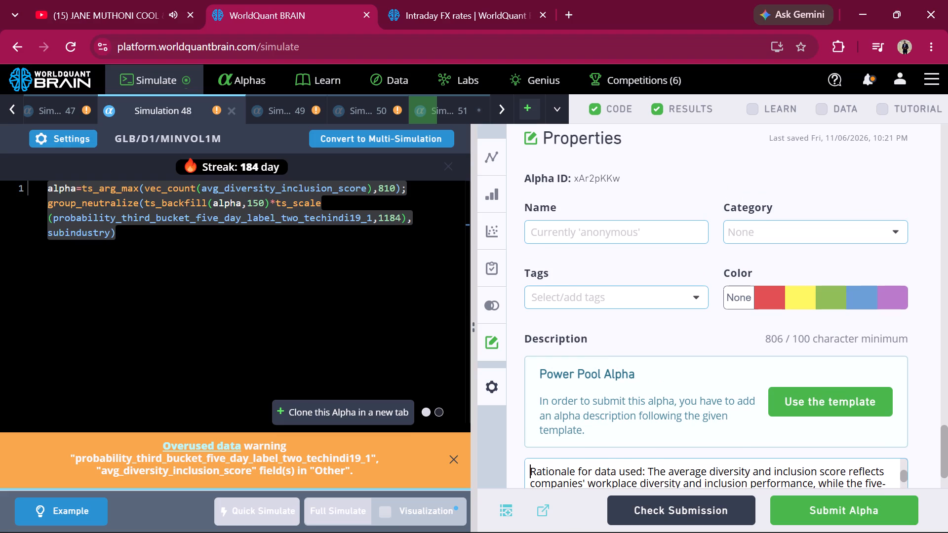
{"action": "key", "text": "BackSpace"}
Delete the stray "ubindustry)" fragment and its empty line so the description begins with "Idea:".
{"action": "scroll", "coordinate": [529, 473], "scroll_direction": "up", "scroll_amount": 2}
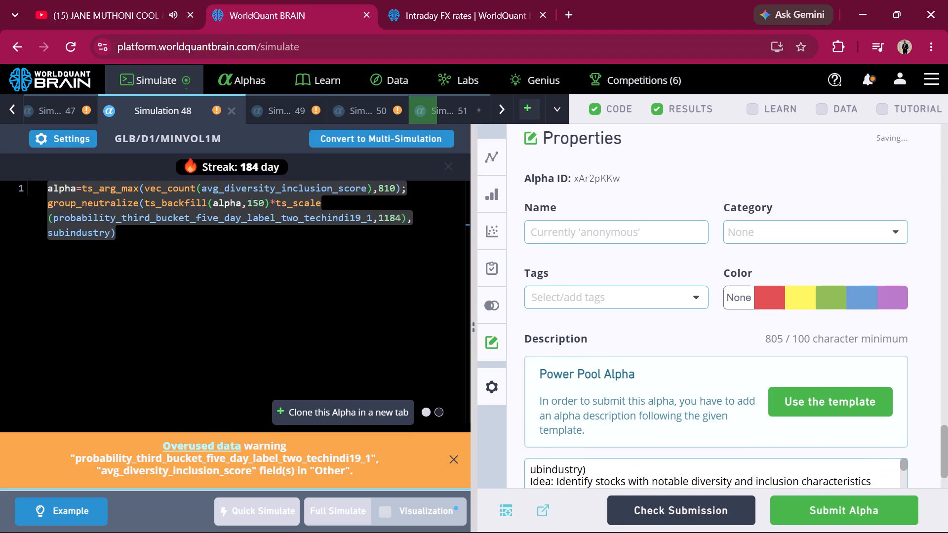
{"action": "scroll", "coordinate": [529, 473], "scroll_direction": "right", "scroll_amount": 1}
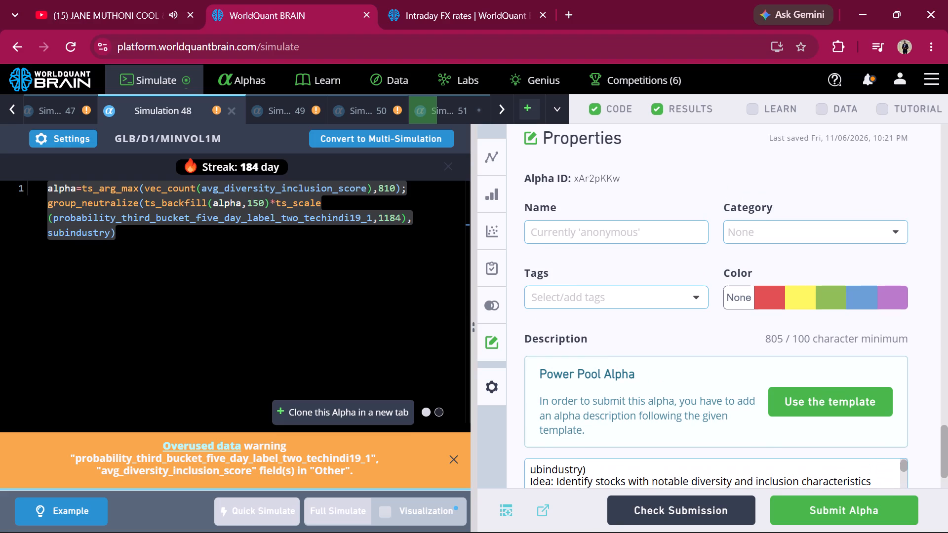
{"action": "left_click_drag", "start_coordinate": [589, 465], "coordinate": [523, 466]}
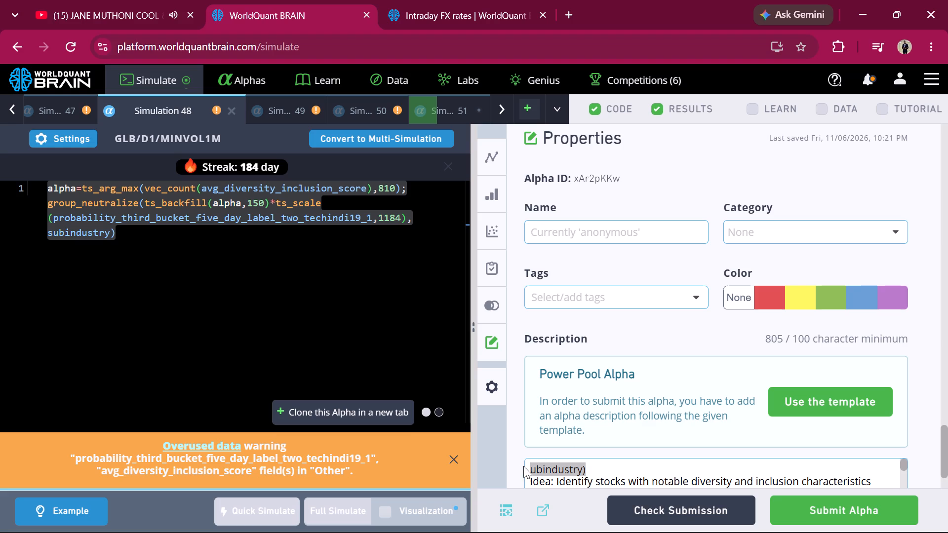
{"action": "left_click_drag", "start_coordinate": [523, 466], "coordinate": [506, 467]}
{"action": "key", "text": "BackSpace"}
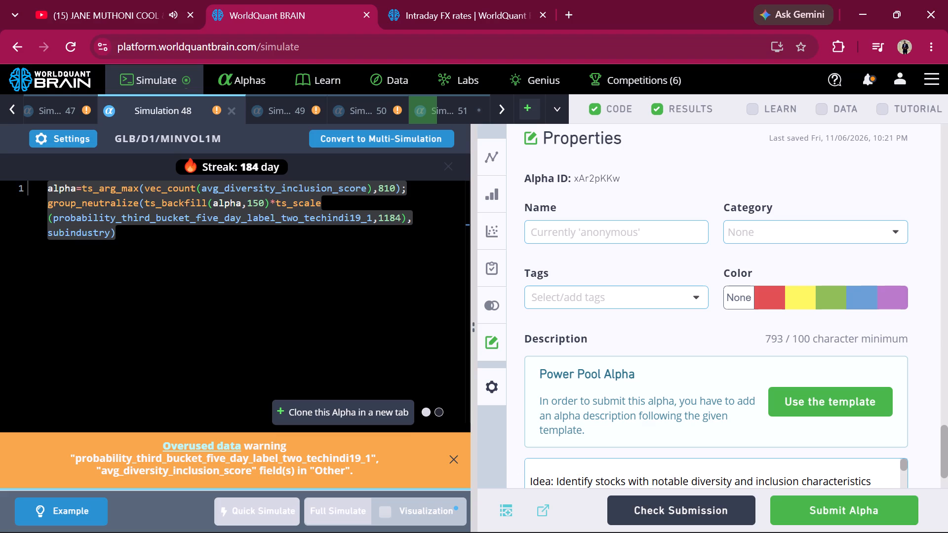
{"action": "left_click", "coordinate": [527, 480]}
{"action": "key", "text": "BackSpace"}
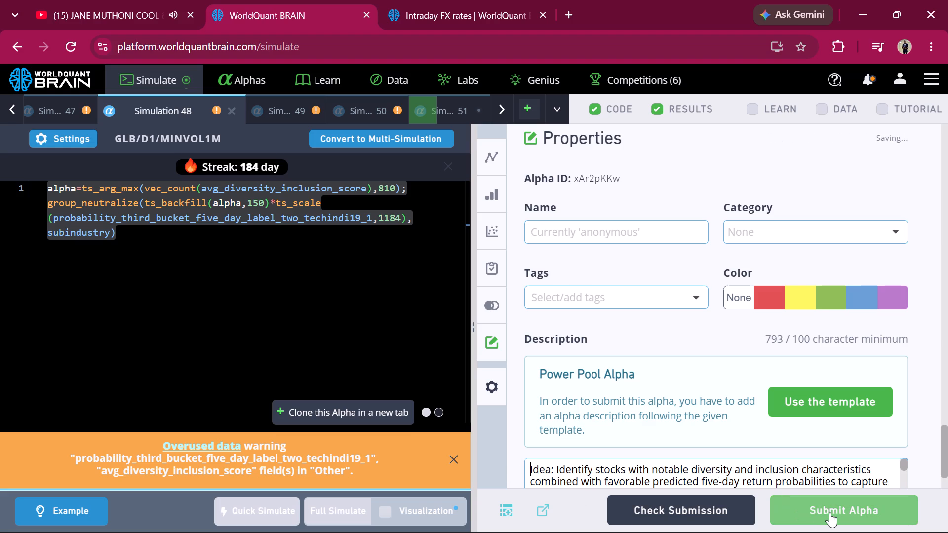
Submit the Simulation 48 alpha.
{"action": "left_click", "coordinate": [798, 509]}
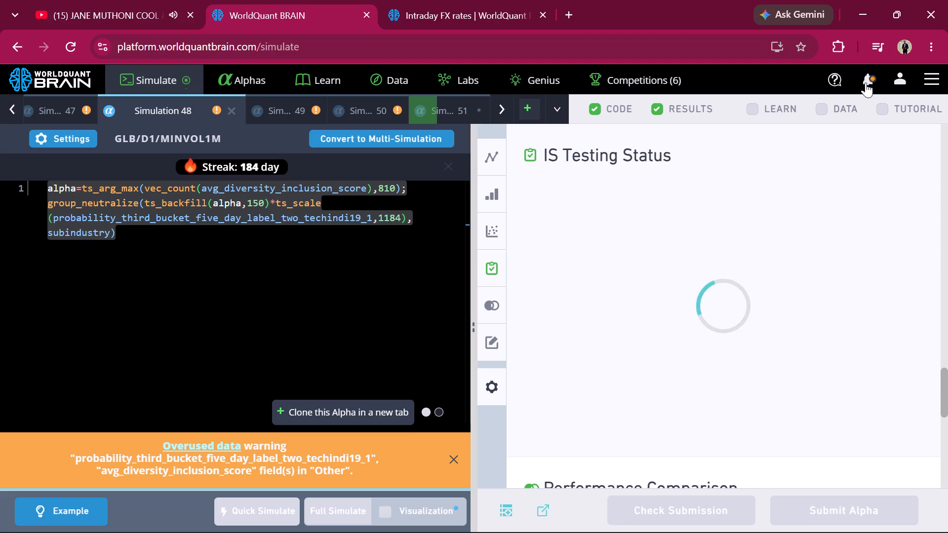
Open the Genius page and examine the eligibility criteria for Signals, Pyramids Completed and Combined Alpha Performance.
{"action": "left_click", "coordinate": [895, 81]}
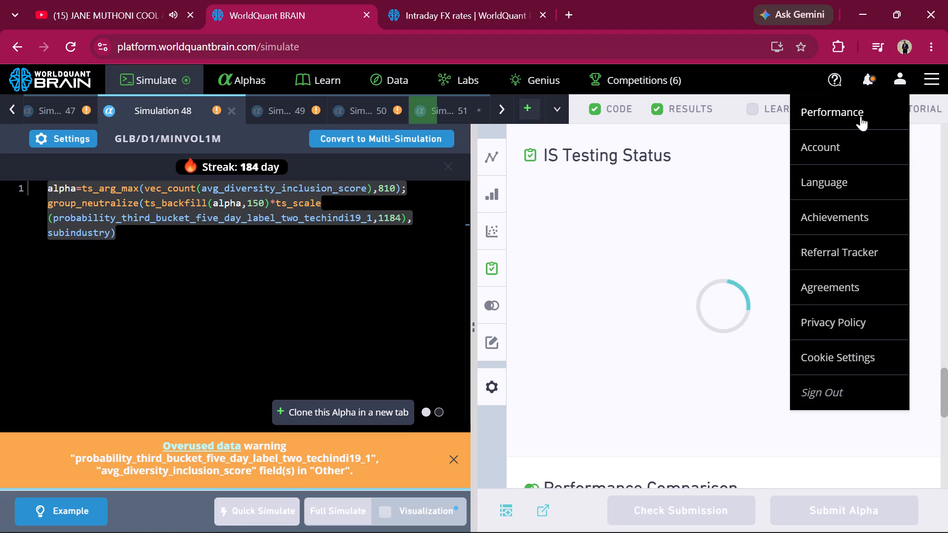
{"action": "left_click", "coordinate": [533, 74]}
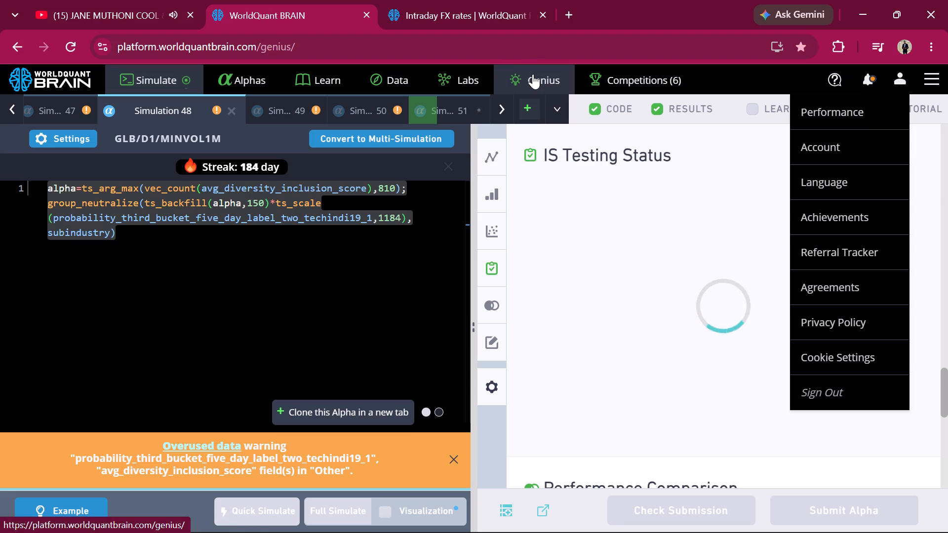
{"action": "scroll", "coordinate": [328, 387], "scroll_direction": "down", "scroll_amount": 2}
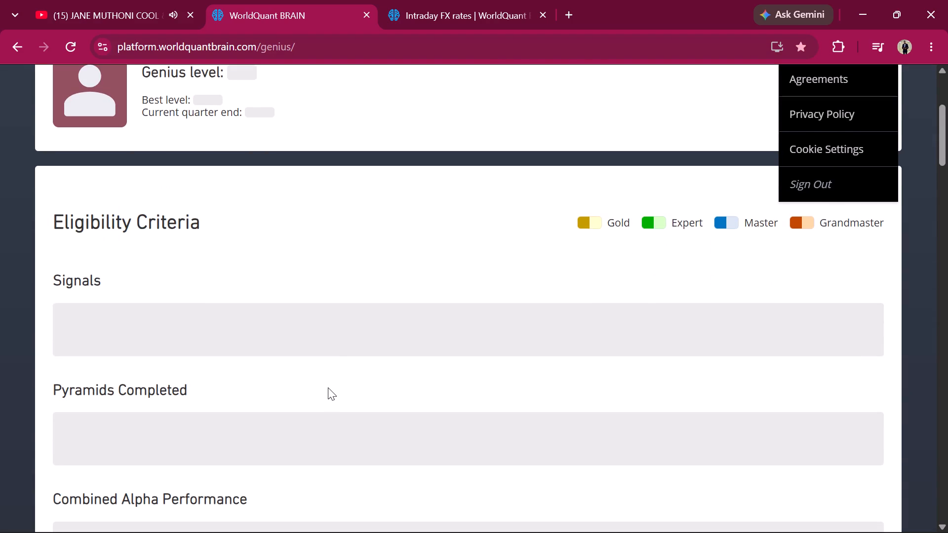
{"action": "scroll", "coordinate": [328, 387], "scroll_direction": "down", "scroll_amount": 4}
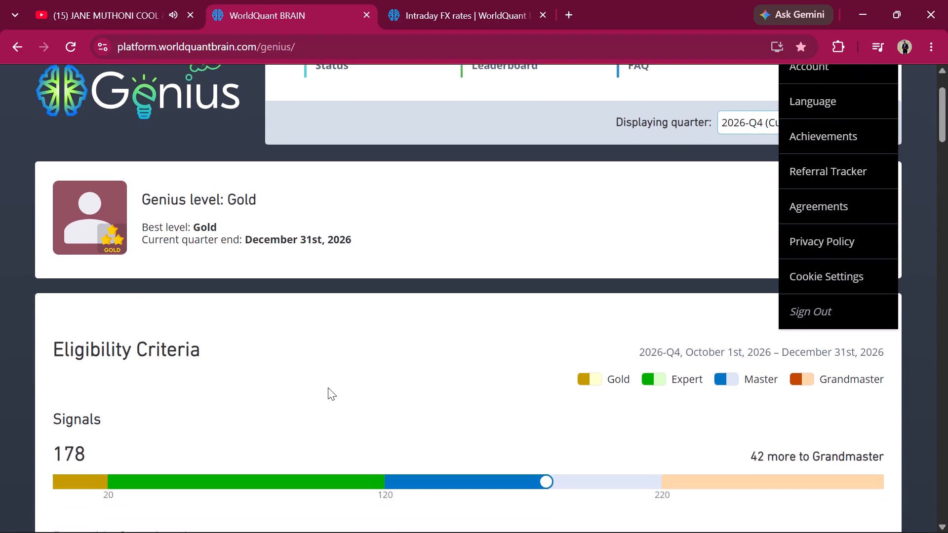
{"action": "scroll", "coordinate": [328, 387], "scroll_direction": "down", "scroll_amount": 5}
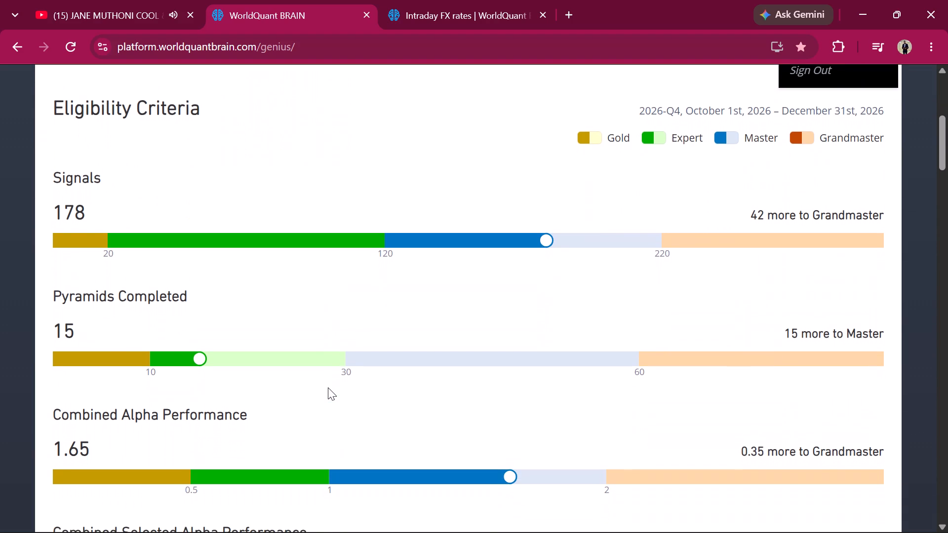
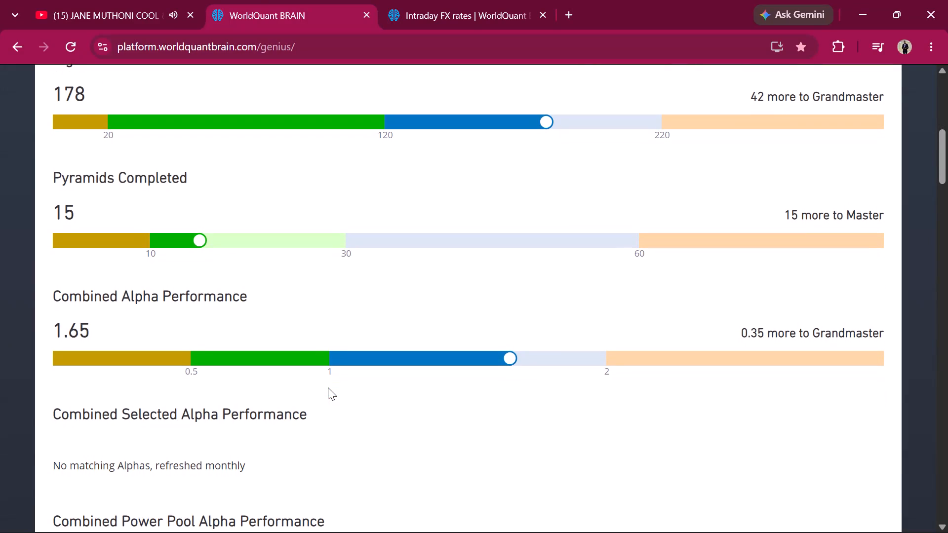
Examine the Combined Selected Alpha, Combined Power Pool Alpha and Combined Osmosis Performance criteria on the Genius page.
{"action": "scroll", "coordinate": [328, 387], "scroll_direction": "down", "scroll_amount": 3}
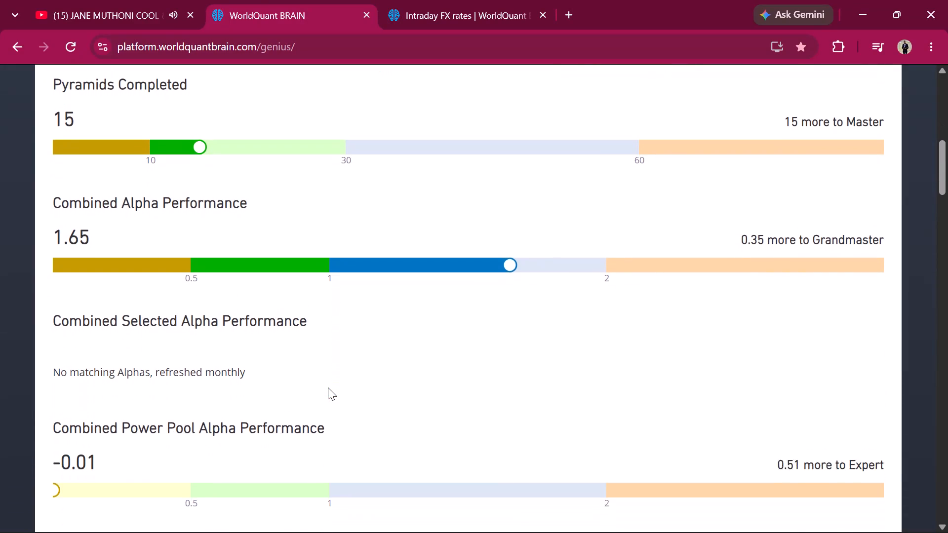
{"action": "scroll", "coordinate": [328, 387], "scroll_direction": "down", "scroll_amount": 1}
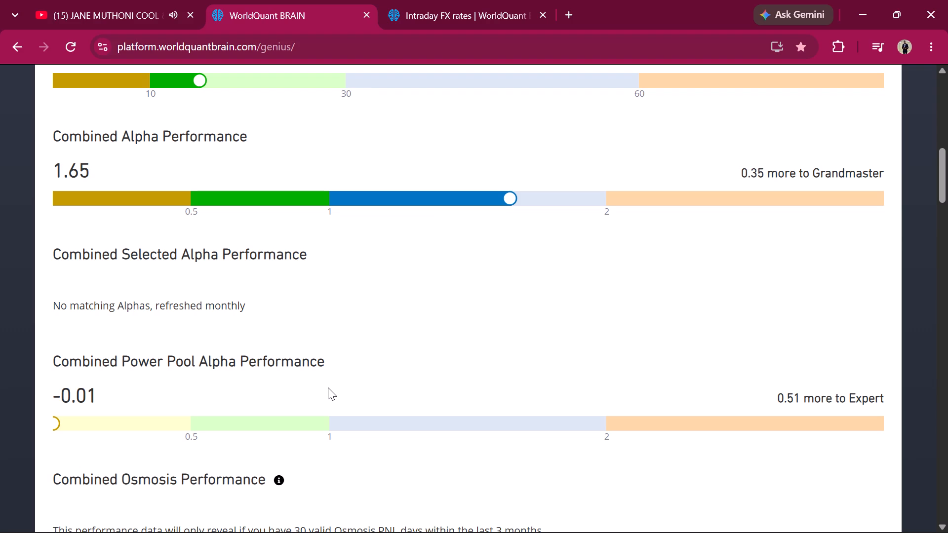
{"action": "scroll", "coordinate": [328, 387], "scroll_direction": "down", "scroll_amount": 2}
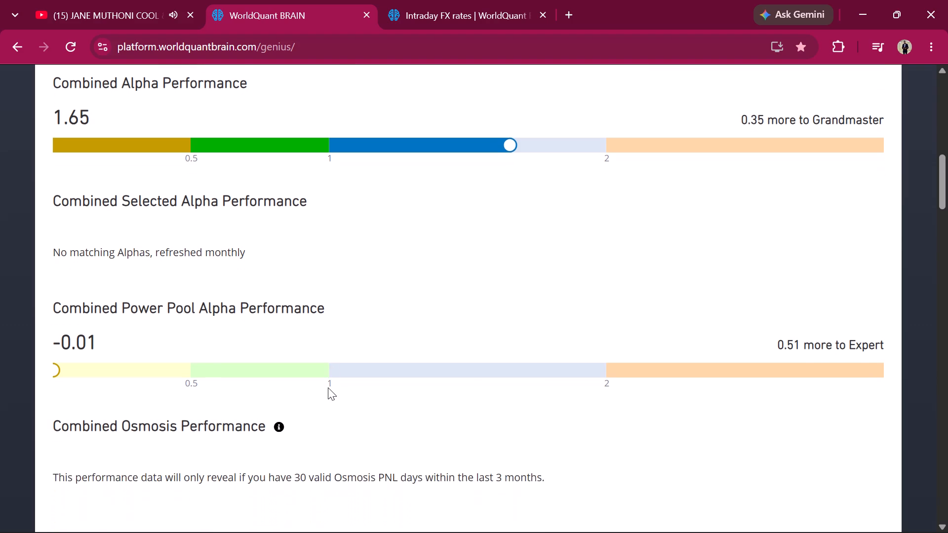
{"action": "scroll", "coordinate": [328, 387], "scroll_direction": "down", "scroll_amount": 1}
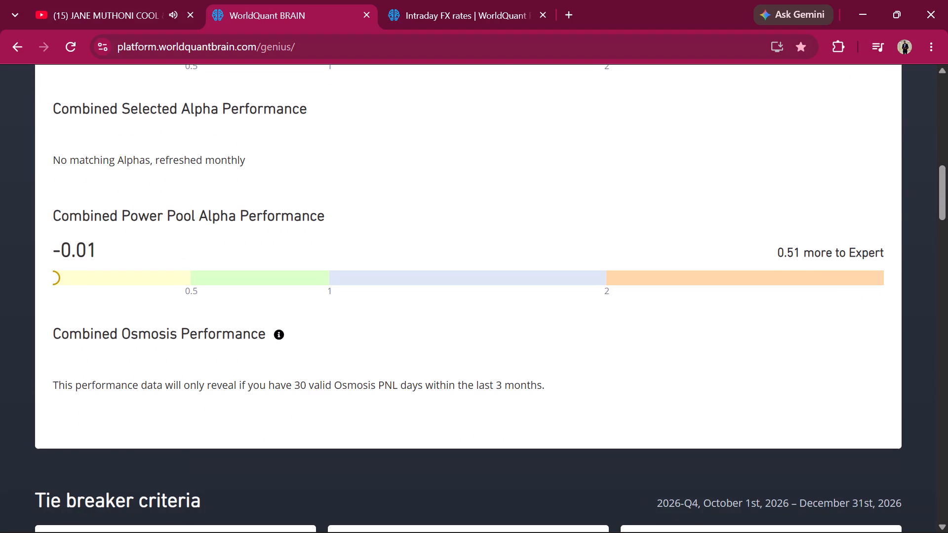
{"action": "scroll", "coordinate": [328, 387], "scroll_direction": "down", "scroll_amount": 1}
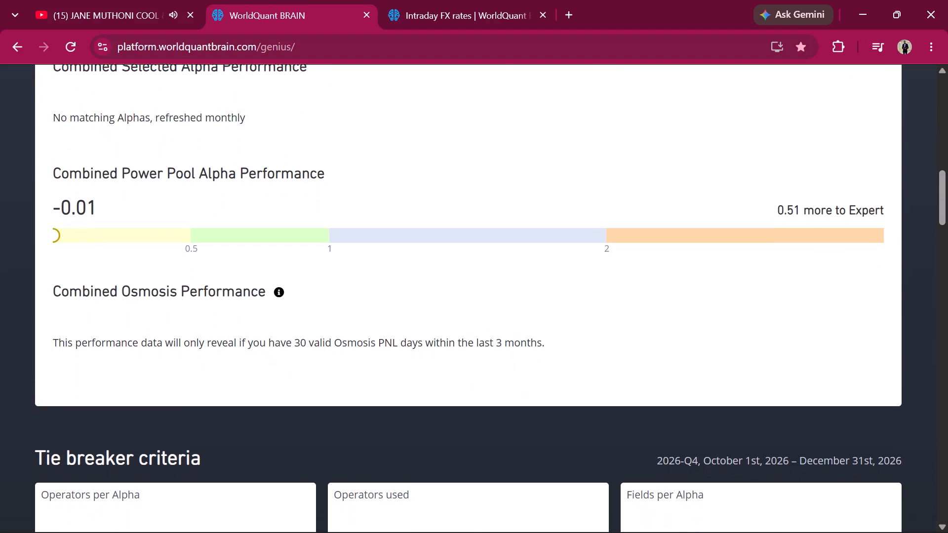
{"action": "scroll", "coordinate": [328, 387], "scroll_direction": "down", "scroll_amount": 1}
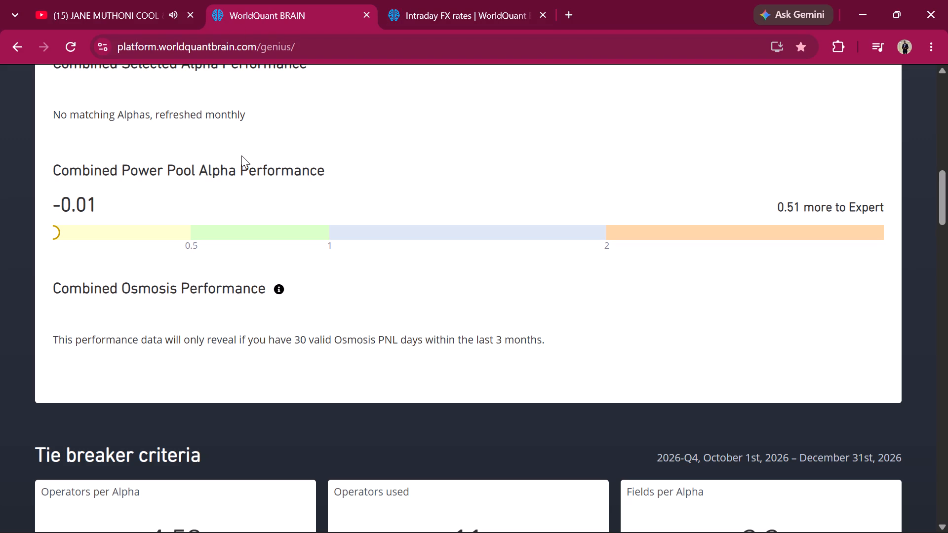
Return to Simulation 48 on the Simulate page and review the submitted alpha's PnL chart, OS Summary and Properties.
{"action": "scroll", "coordinate": [241, 155], "scroll_direction": "up", "scroll_amount": 14}
{"action": "left_click", "coordinate": [173, 82]}
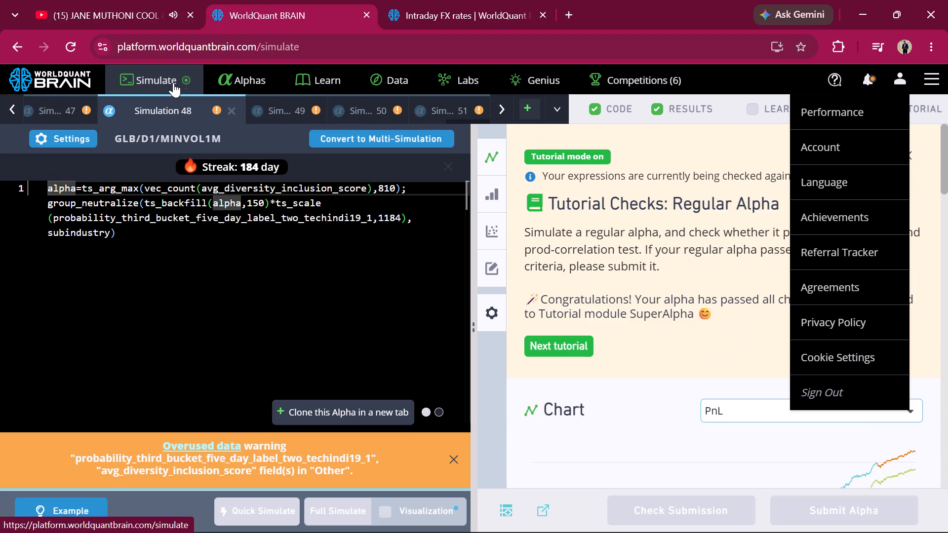
{"action": "scroll", "coordinate": [694, 328], "scroll_direction": "down", "scroll_amount": 3}
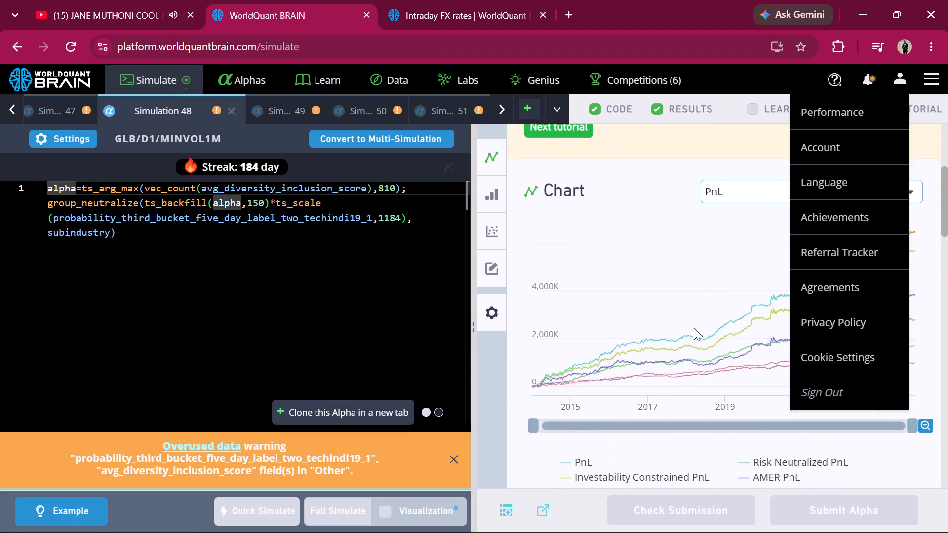
{"action": "scroll", "coordinate": [694, 328], "scroll_direction": "down", "scroll_amount": 13}
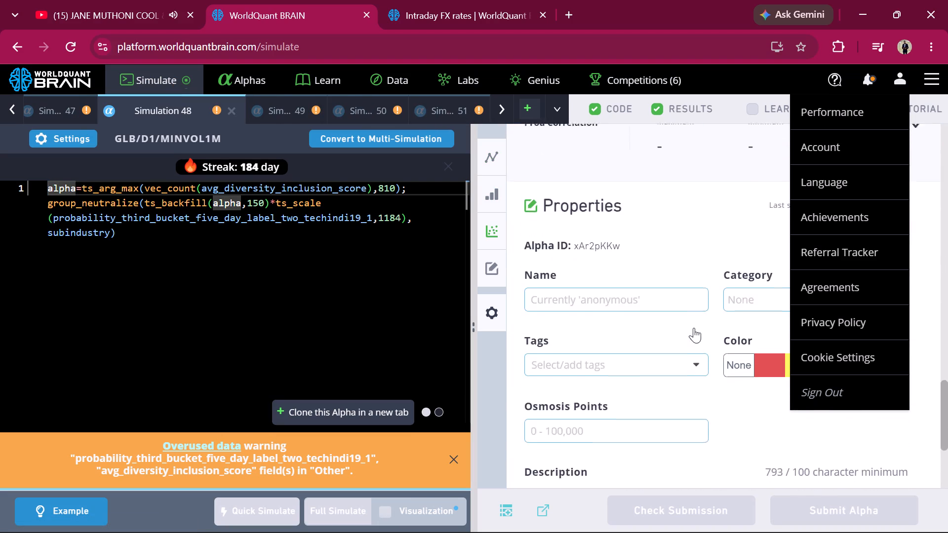
{"action": "scroll", "coordinate": [694, 328], "scroll_direction": "down", "scroll_amount": 4}
{"action": "scroll", "coordinate": [694, 328], "scroll_direction": "up", "scroll_amount": 9}
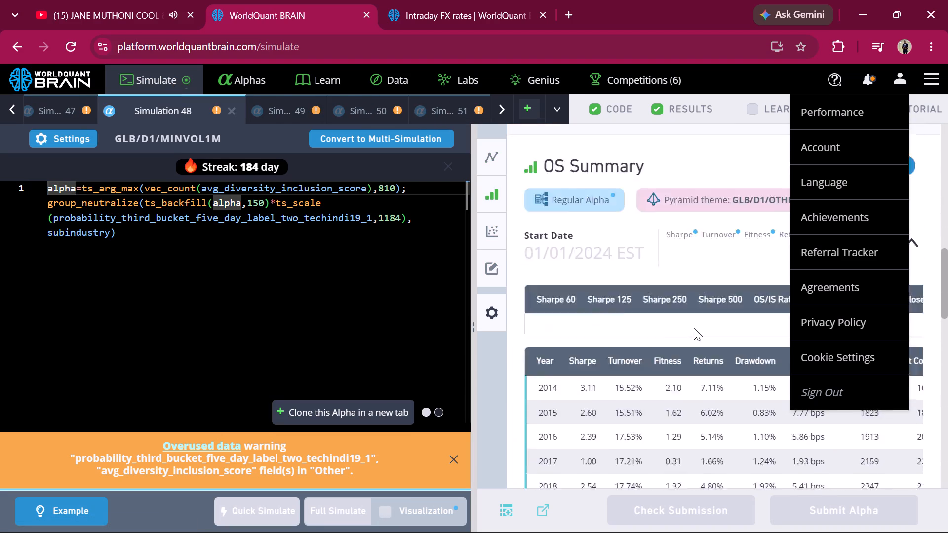
{"action": "scroll", "coordinate": [694, 328], "scroll_direction": "up", "scroll_amount": 7}
{"action": "scroll", "coordinate": [694, 328], "scroll_direction": "down", "scroll_amount": 4}
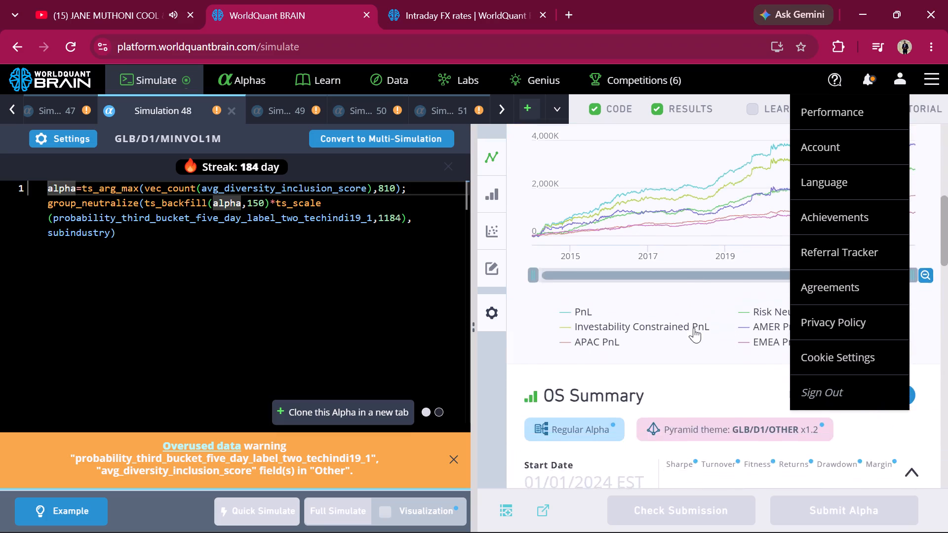
{"action": "scroll", "coordinate": [694, 328], "scroll_direction": "down", "scroll_amount": 2}
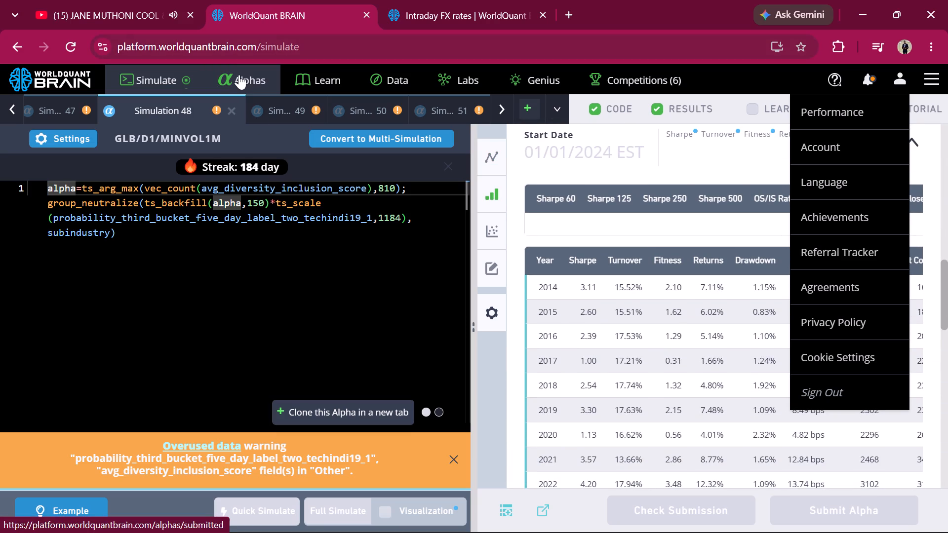
Open the list of submitted alphas and look over the most recent submissions.
{"action": "left_click", "coordinate": [239, 75]}
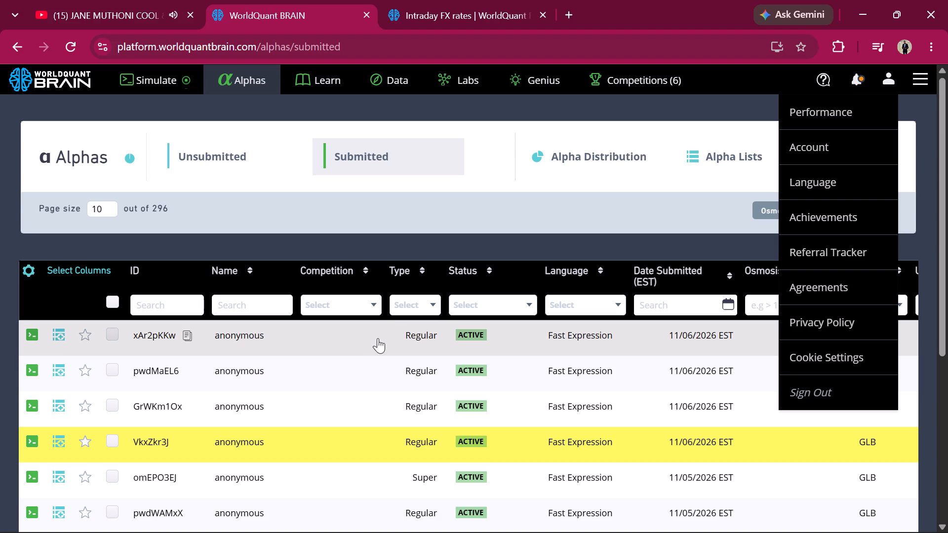
{"action": "scroll", "coordinate": [378, 338], "scroll_direction": "down", "scroll_amount": 2}
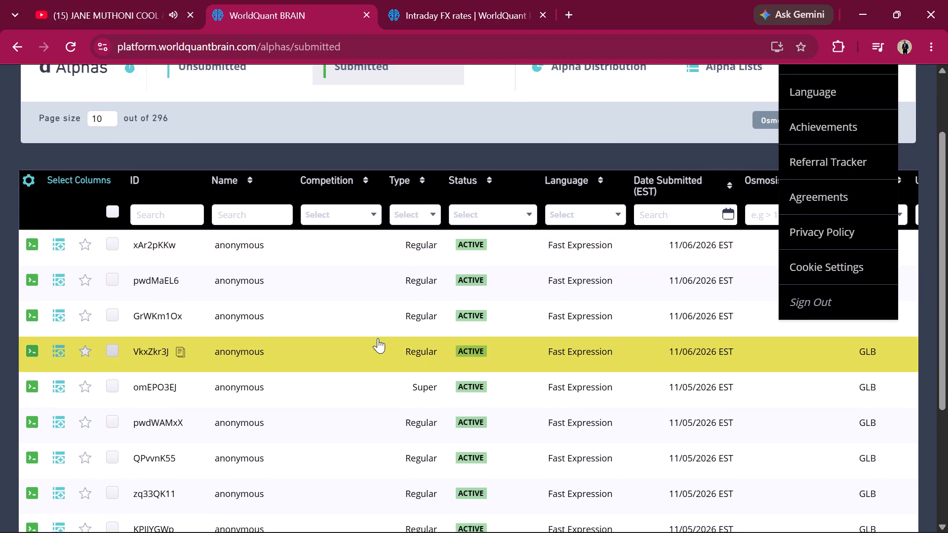
{"action": "scroll", "coordinate": [378, 338], "scroll_direction": "up", "scroll_amount": 5}
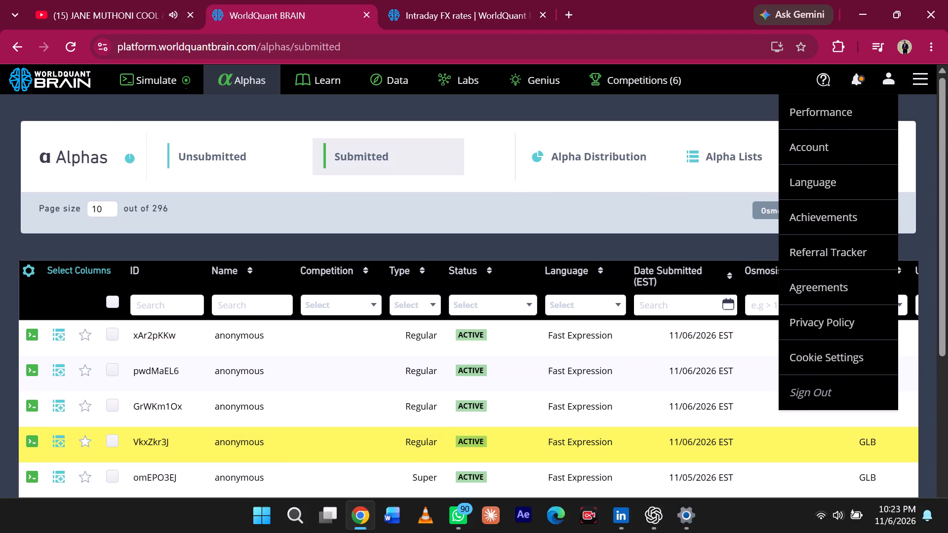